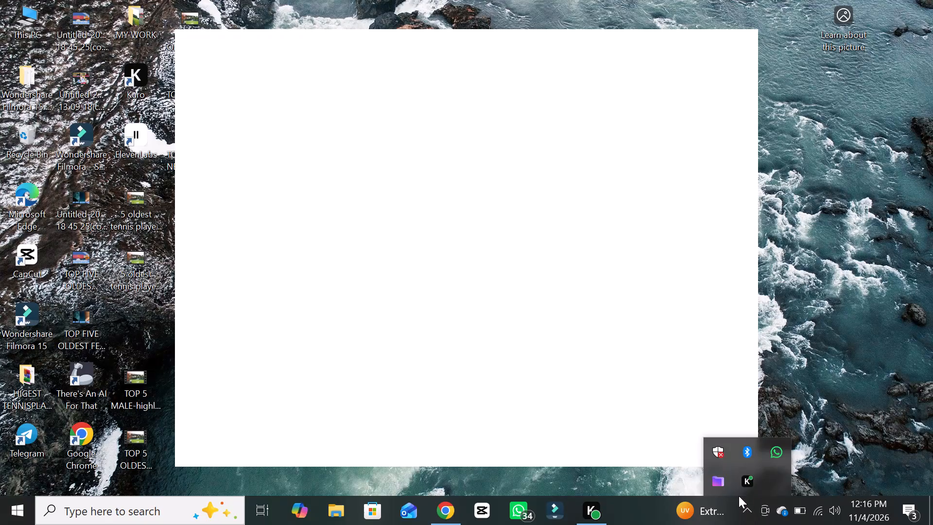
Launch Wondershare Filmora, open the automatic backup of the TOP 5 MALE project, and dismiss the version update offer.
click(547, 508)
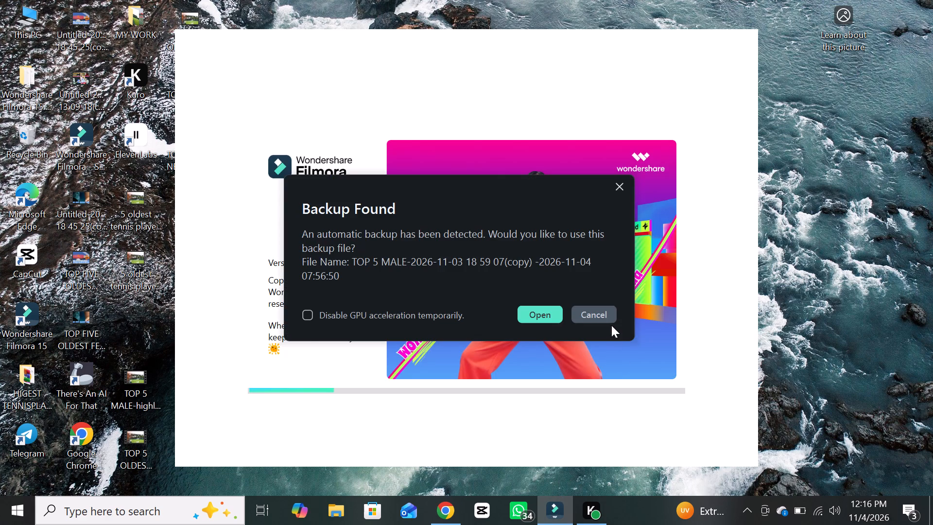
double_click(536, 314)
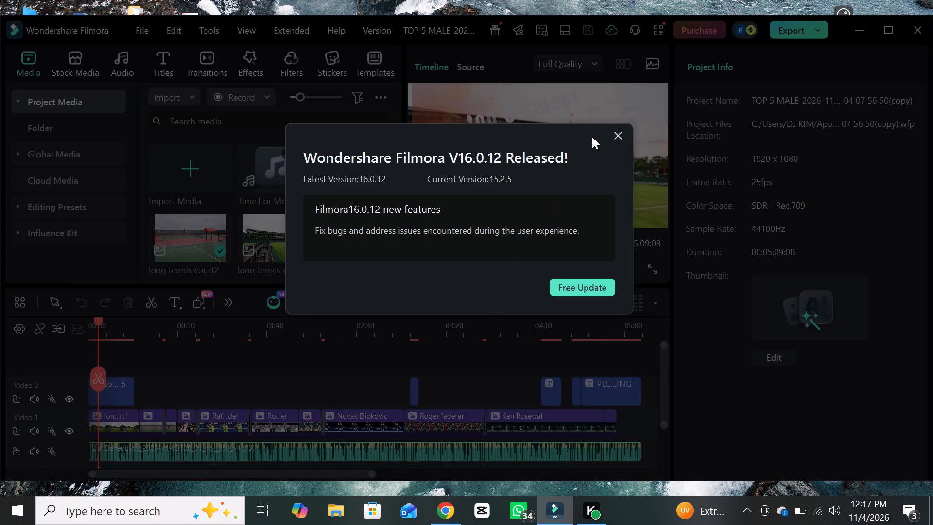
click(617, 134)
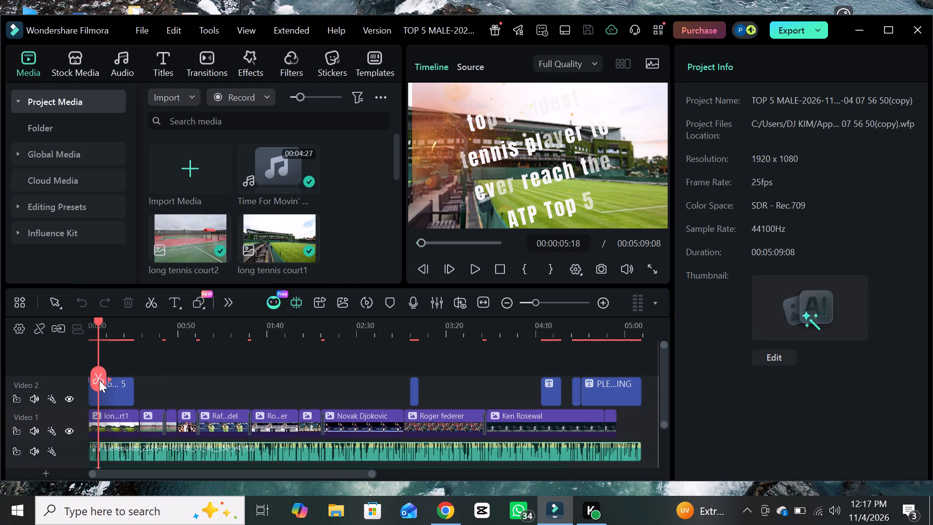
Play the TOP 5 MALE timeline from 00:00:00:00 to review the opening title, looking through the project media meanwhile.
drag(99, 380, 92, 380)
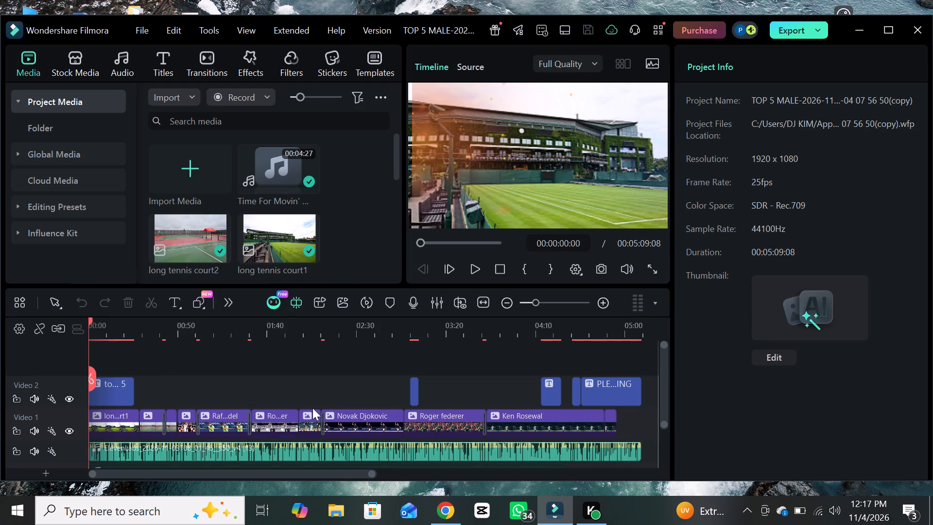
double_click(473, 265)
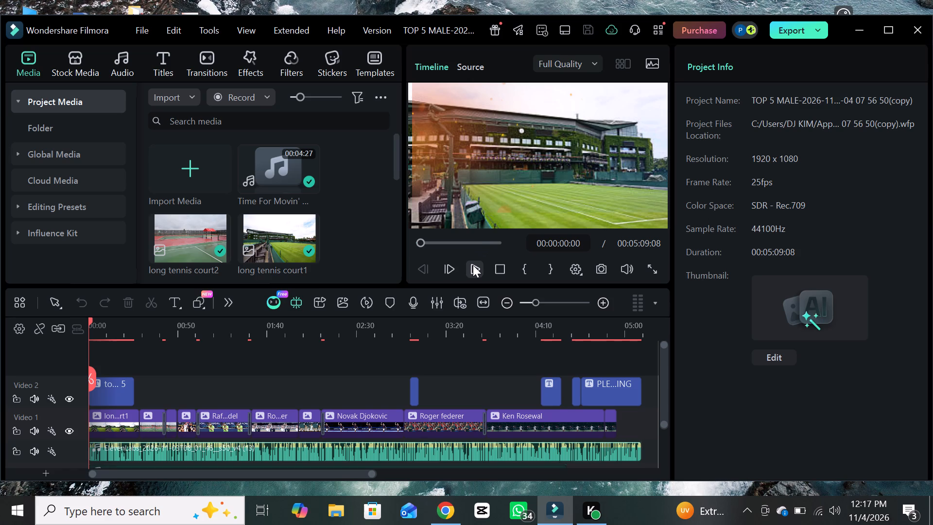
click(473, 265)
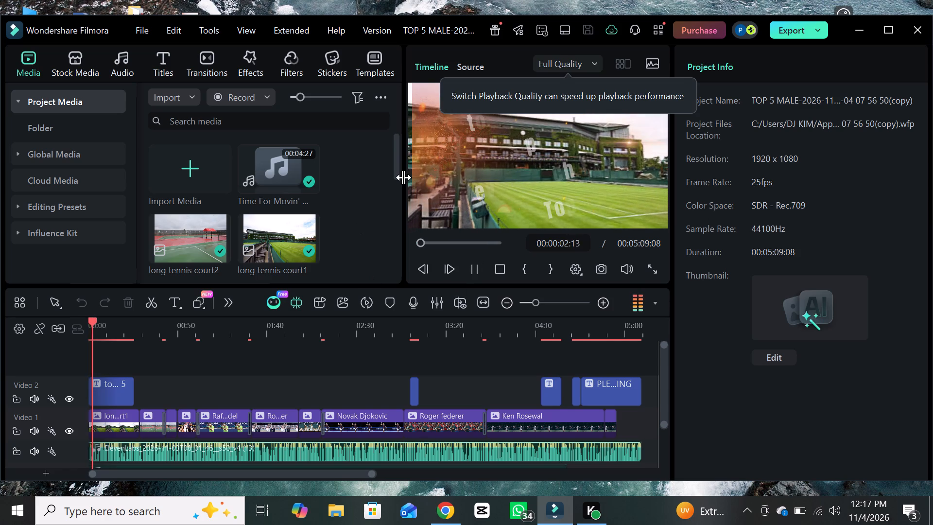
drag(397, 173, 390, 232)
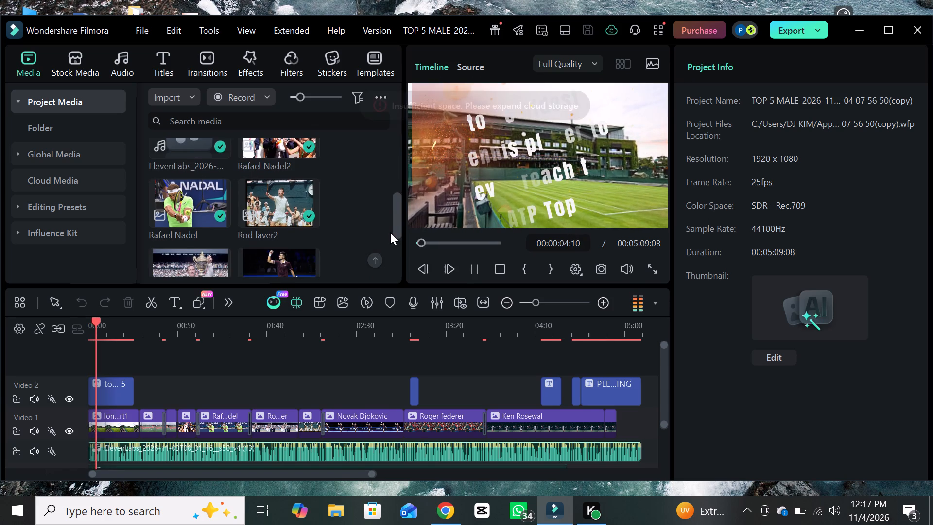
drag(390, 232, 390, 234)
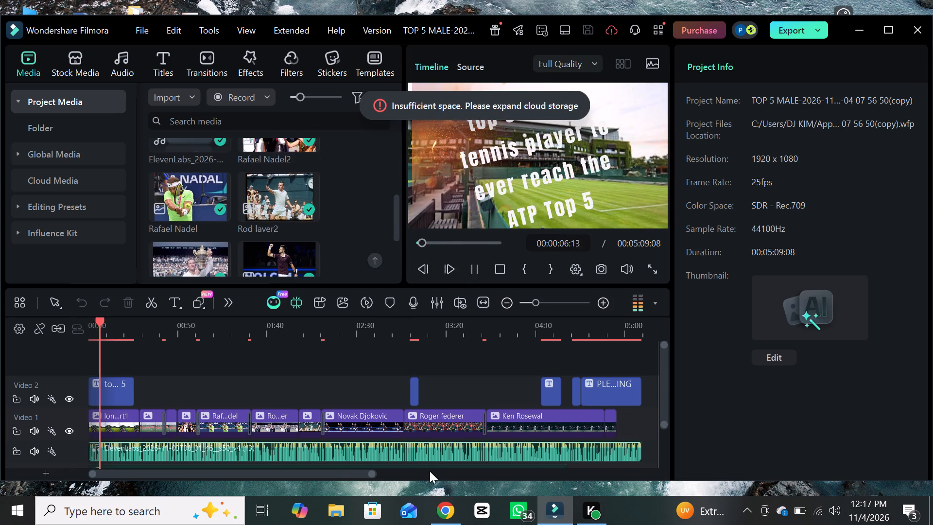
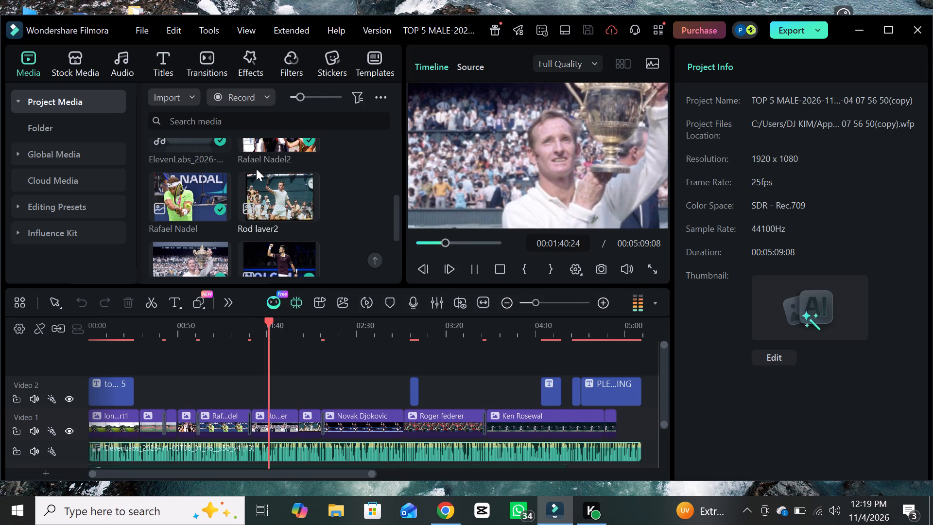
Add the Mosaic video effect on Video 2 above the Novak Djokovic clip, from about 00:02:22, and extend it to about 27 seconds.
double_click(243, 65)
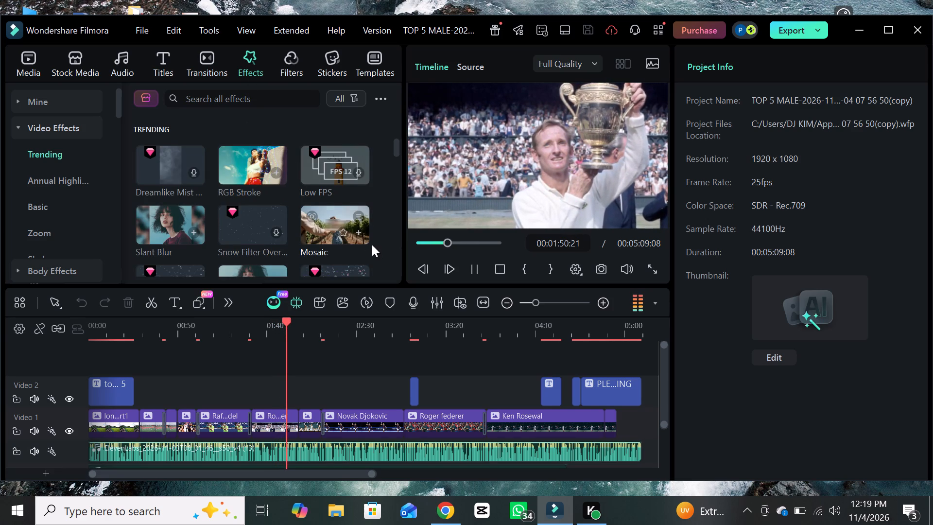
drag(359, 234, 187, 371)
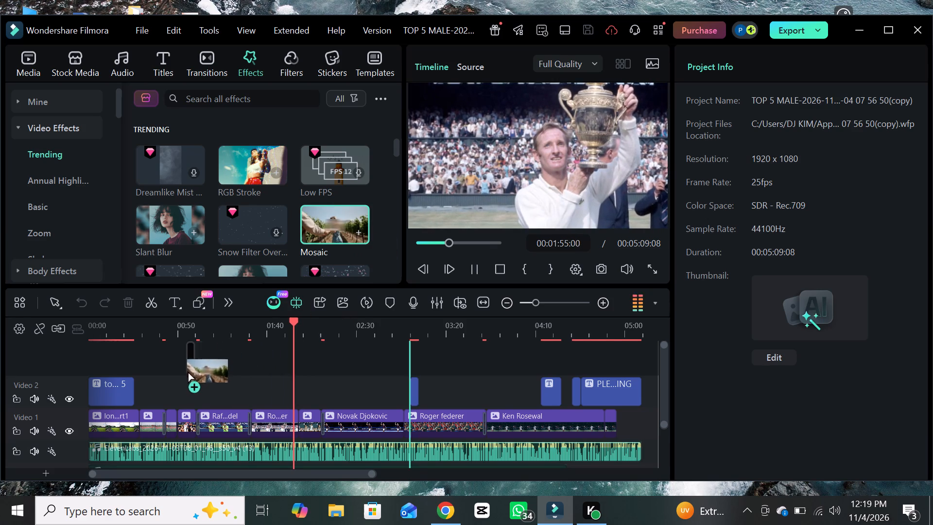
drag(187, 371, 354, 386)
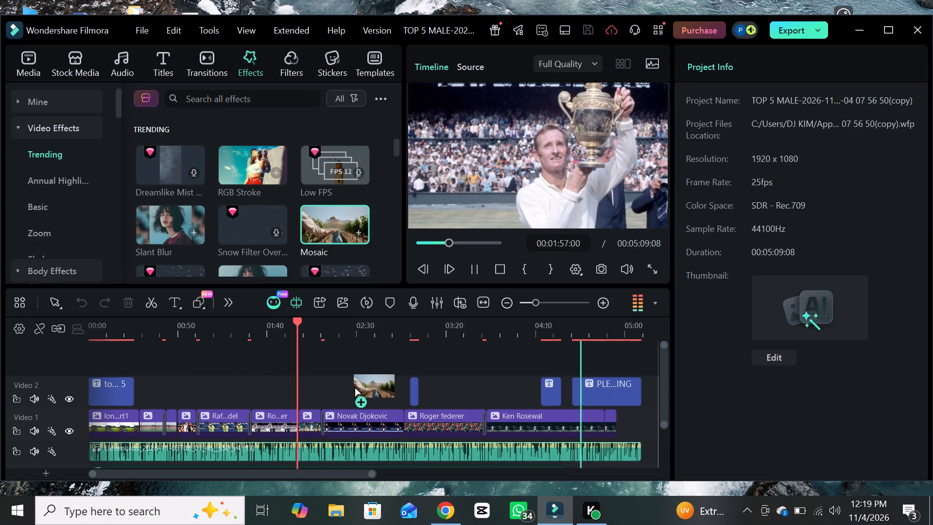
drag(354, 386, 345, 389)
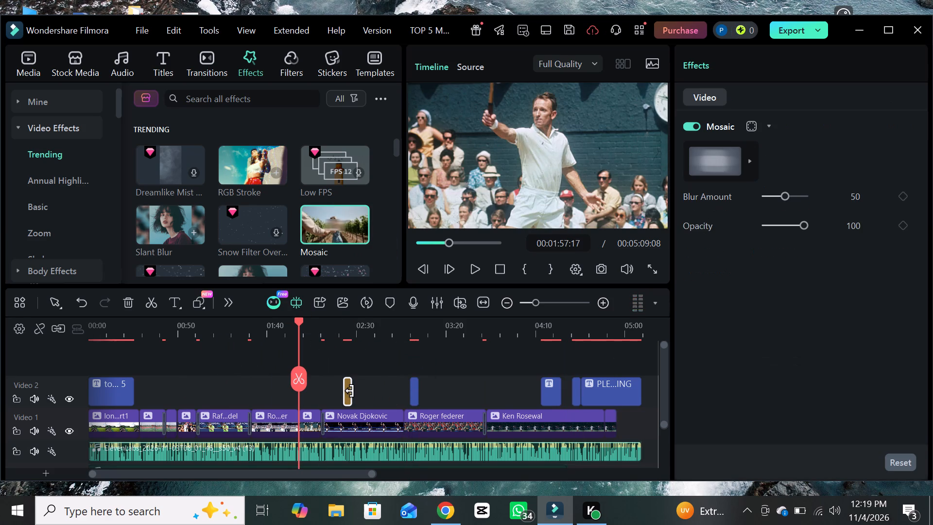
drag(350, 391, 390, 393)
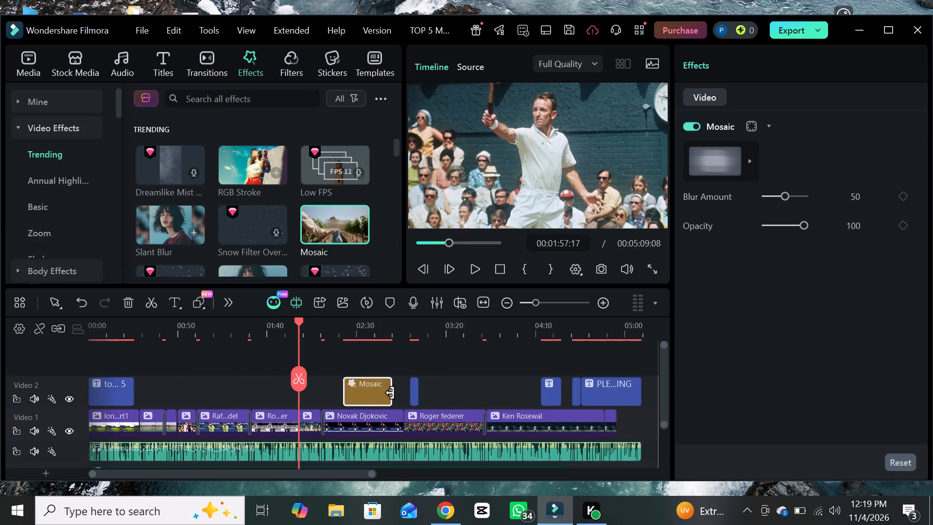
Play the timeline from 00:01:57:17 through the Novak Djokovic clip to review the Mosaic effect.
click(475, 273)
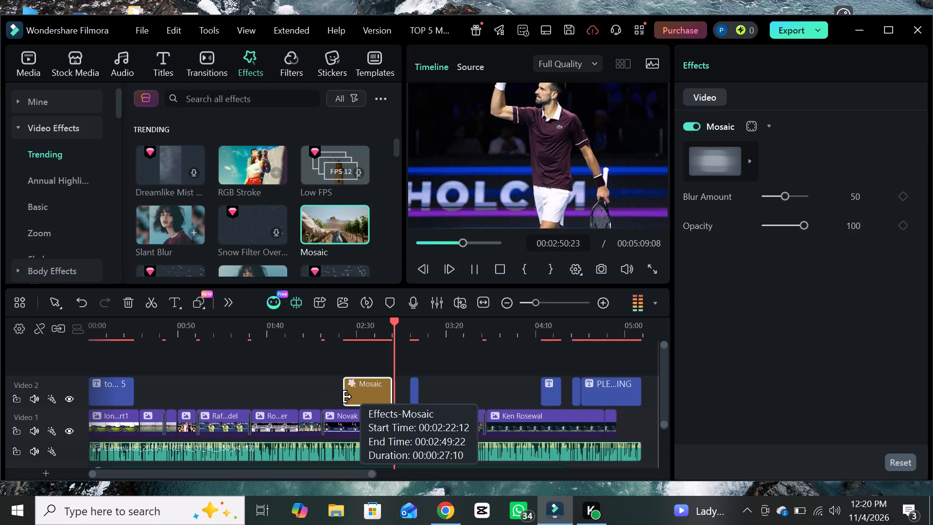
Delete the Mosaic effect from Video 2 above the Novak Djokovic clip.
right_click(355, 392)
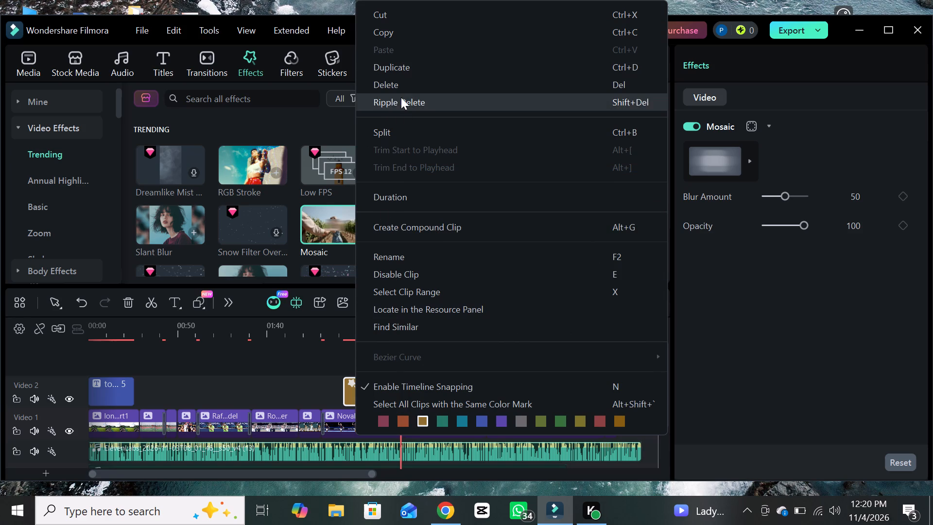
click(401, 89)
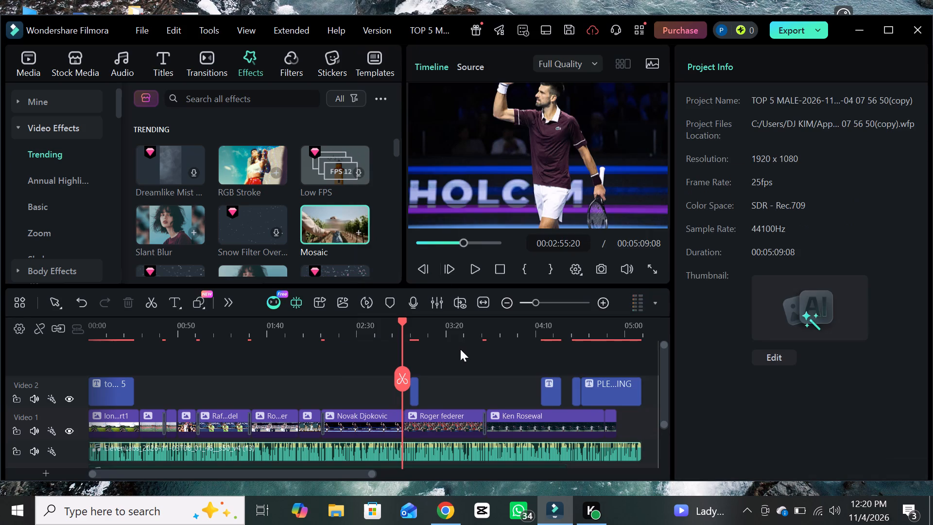
Resume timeline playback from 00:02:55:20 to review the rest of the video.
click(472, 262)
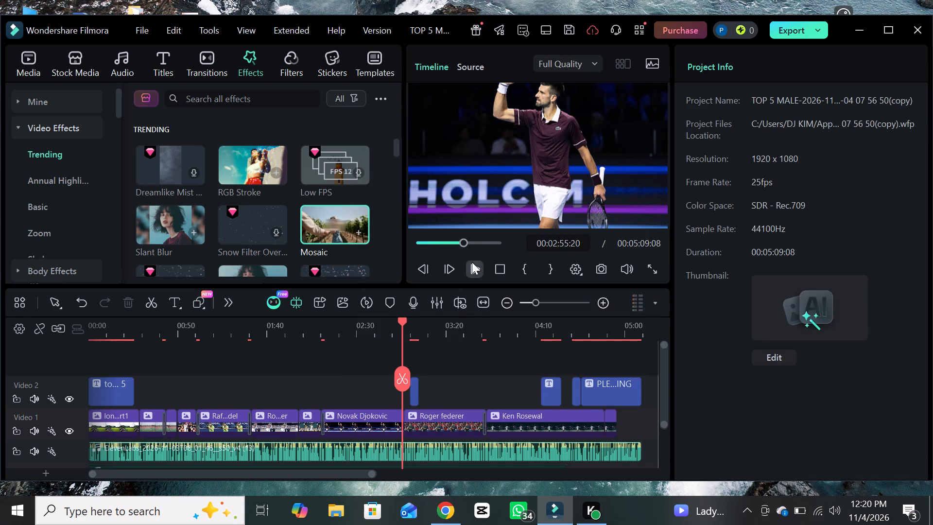
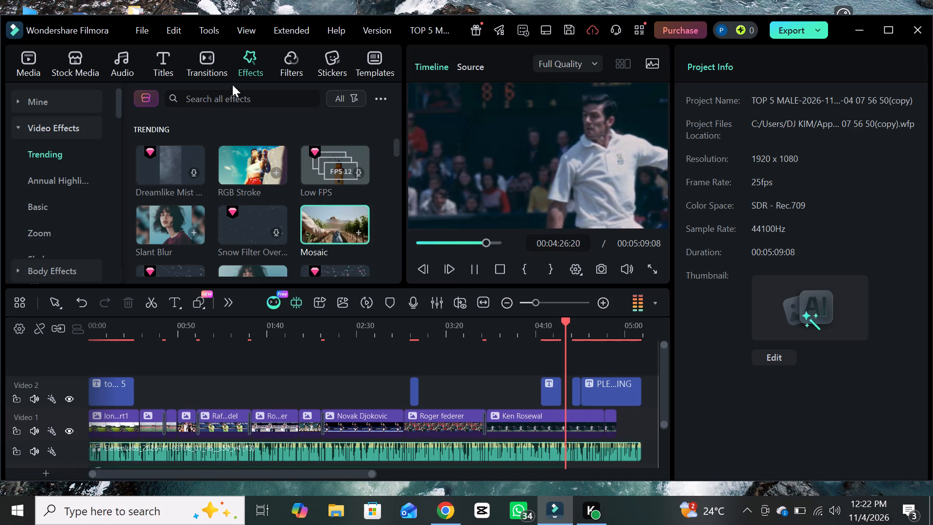
Switch the asset library from effects to transitions to view the Trending transitions.
triple_click(224, 71)
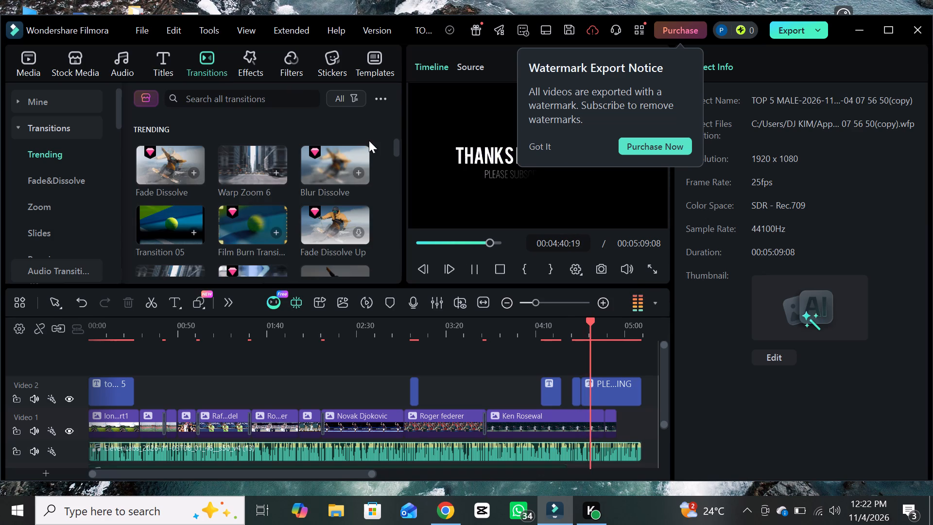
click(378, 129)
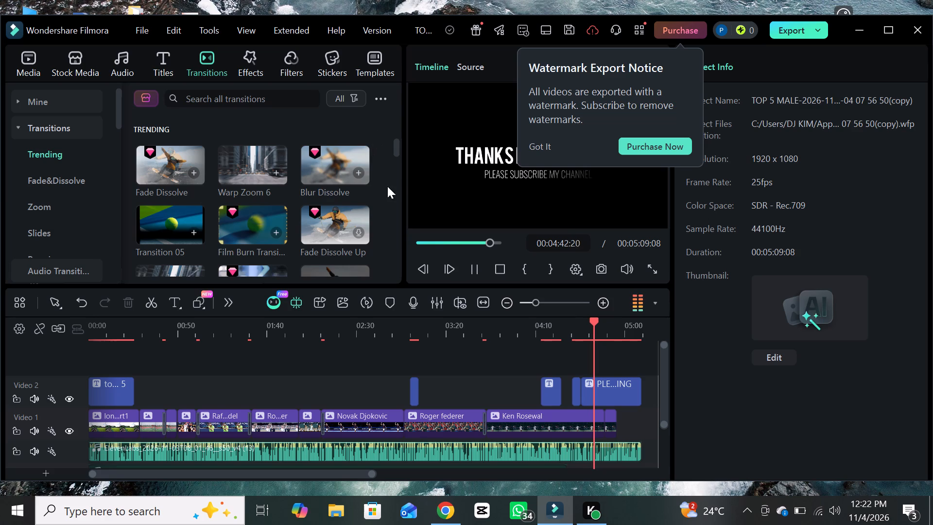
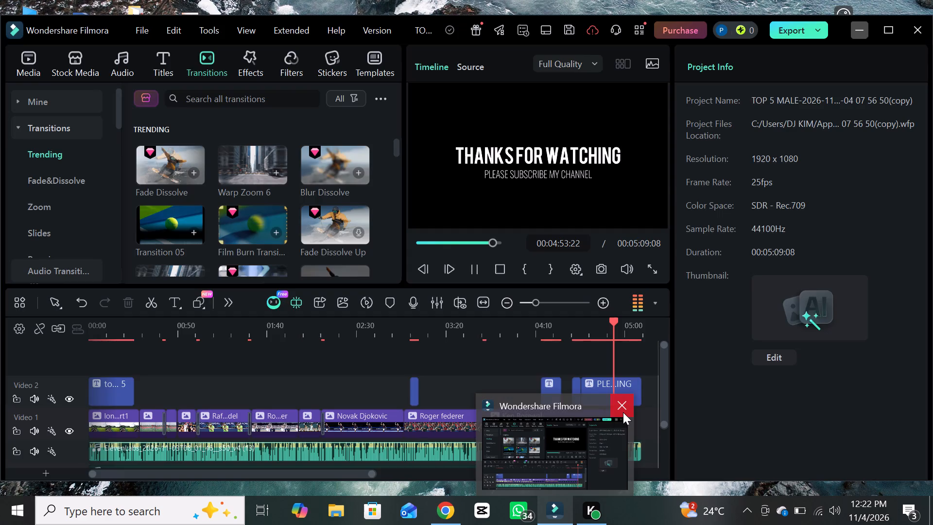
Restart Wondershare Filmora by closing the open project window and relaunching the program from its desktop shortcut.
click(623, 412)
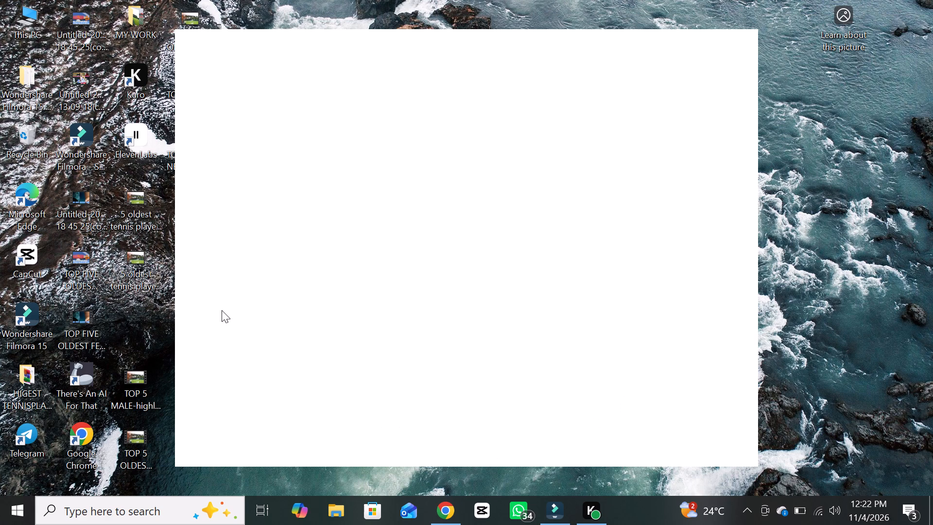
triple_click(93, 144)
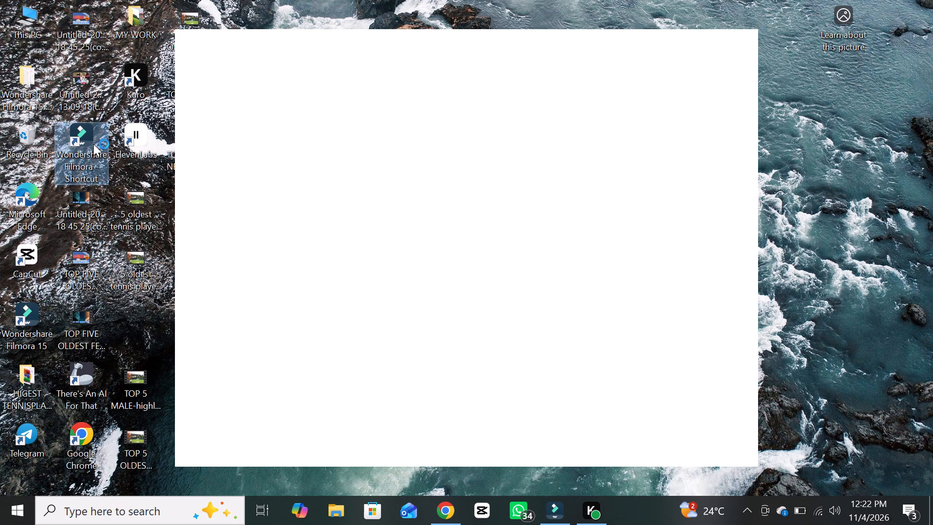
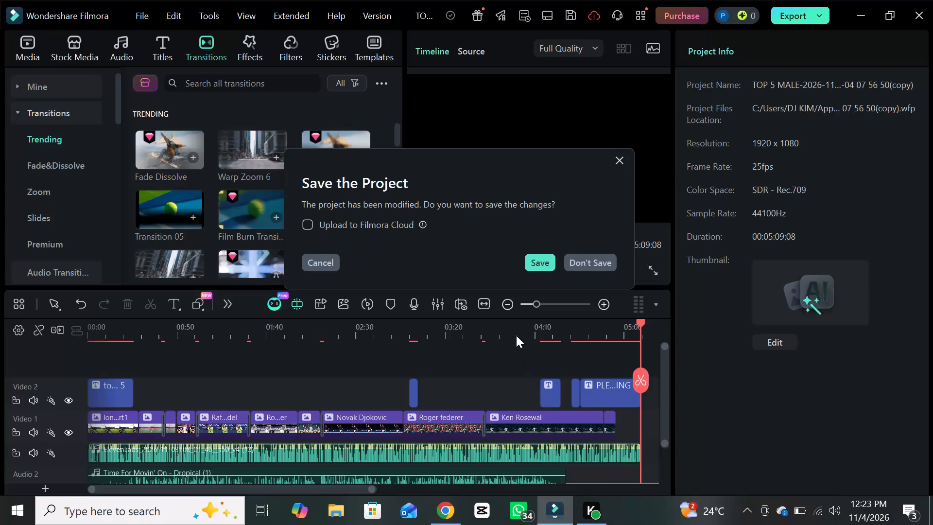
Save the changes to the modified TOP 5 MALE project without uploading it to Filmora Cloud.
click(545, 265)
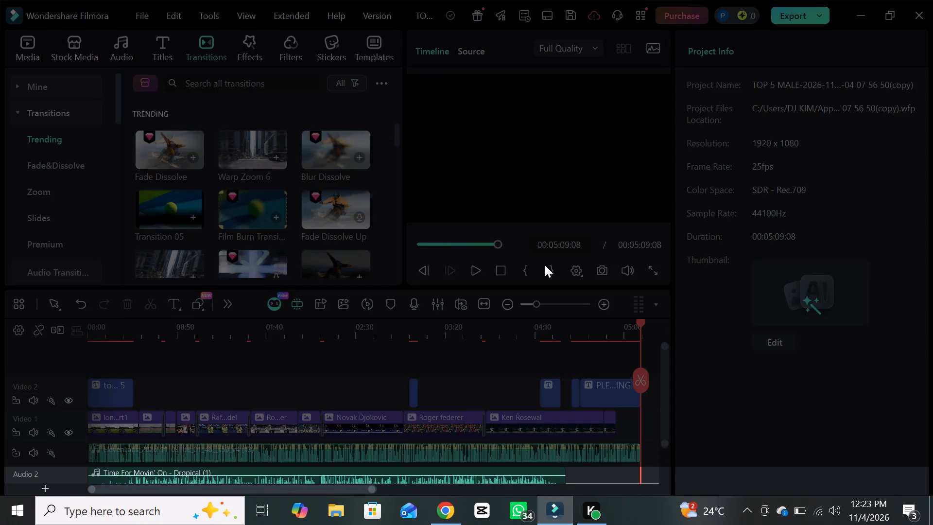
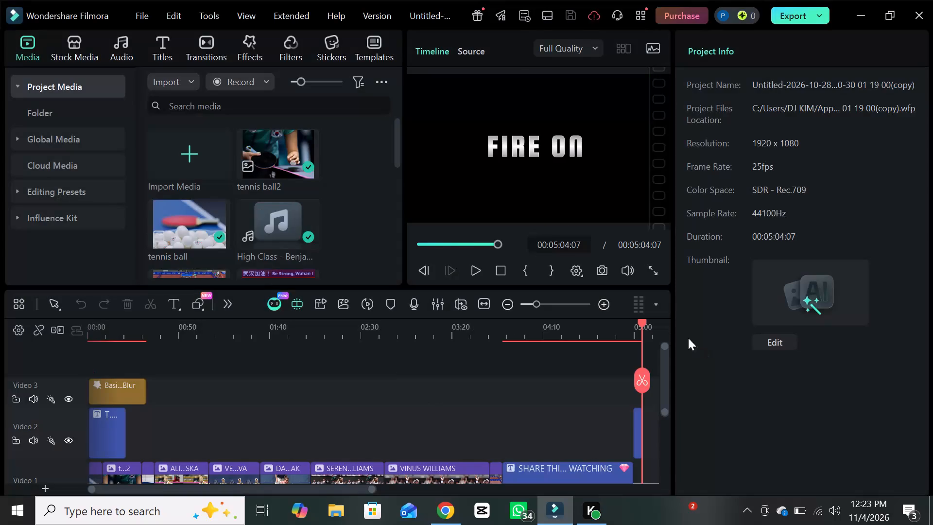
Play the project from its beginning to review the opening titles and clips, with the Video 1 and Audio 1 tracks in view.
click(478, 272)
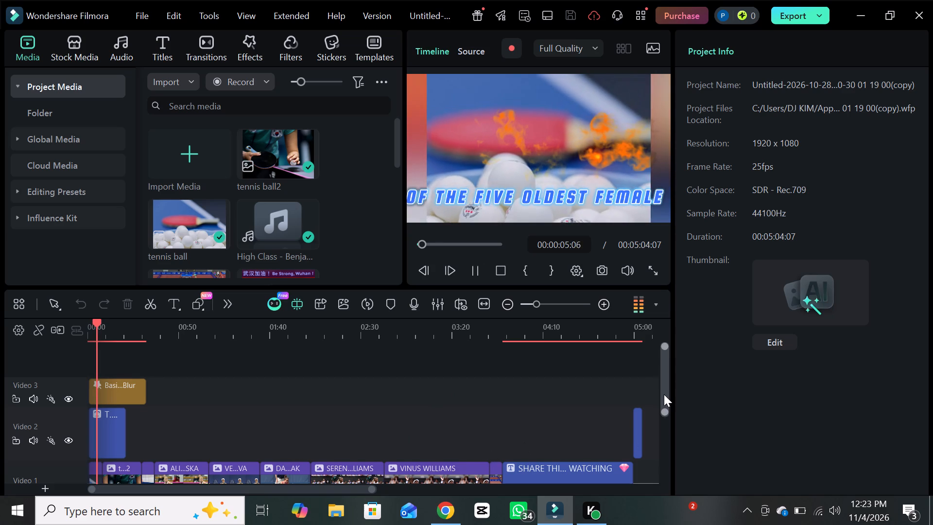
drag(664, 394, 666, 424)
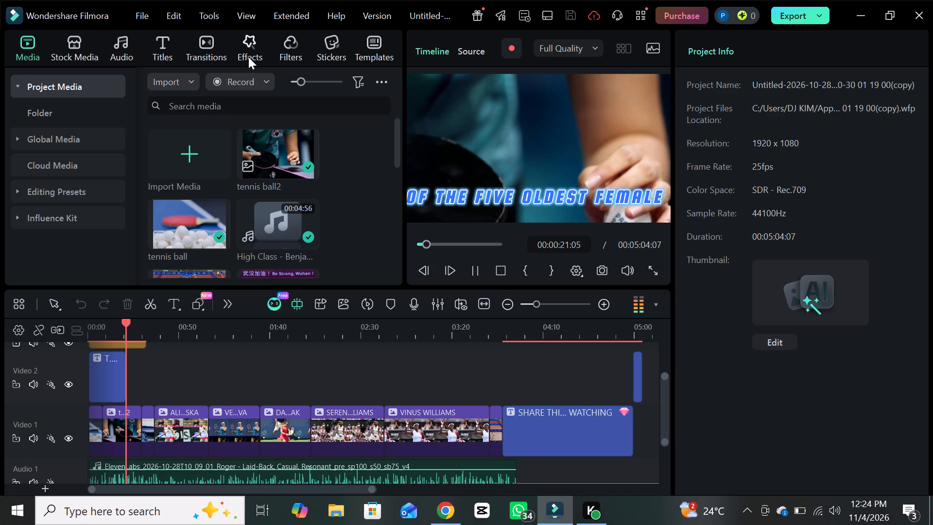
Add the Sunny Days filter to the Video 2 track above the VE...VA clip and extend it over the start of the DA...AK clip.
double_click(287, 57)
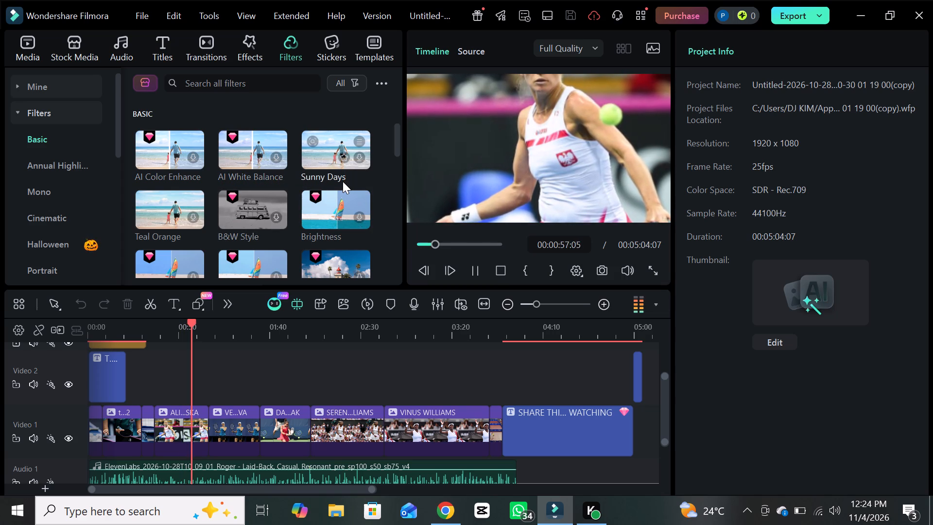
double_click(357, 159)
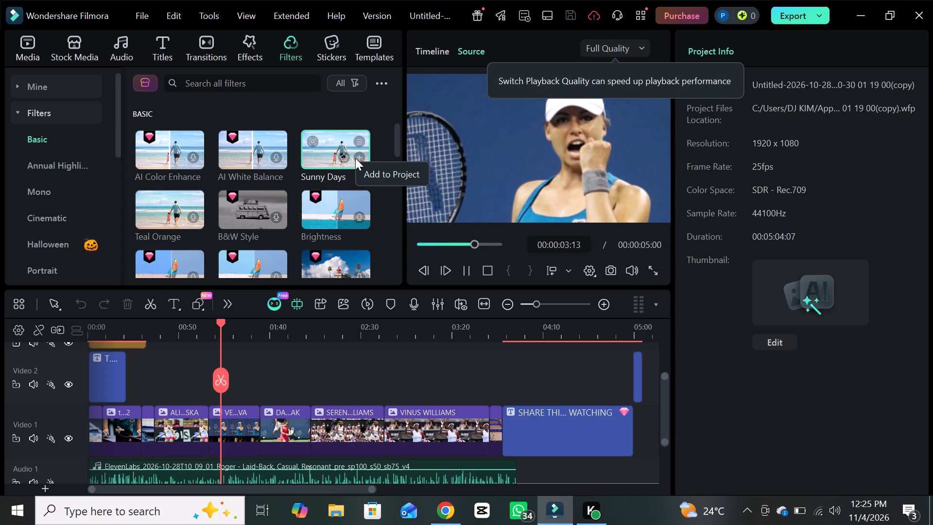
drag(355, 158, 239, 387)
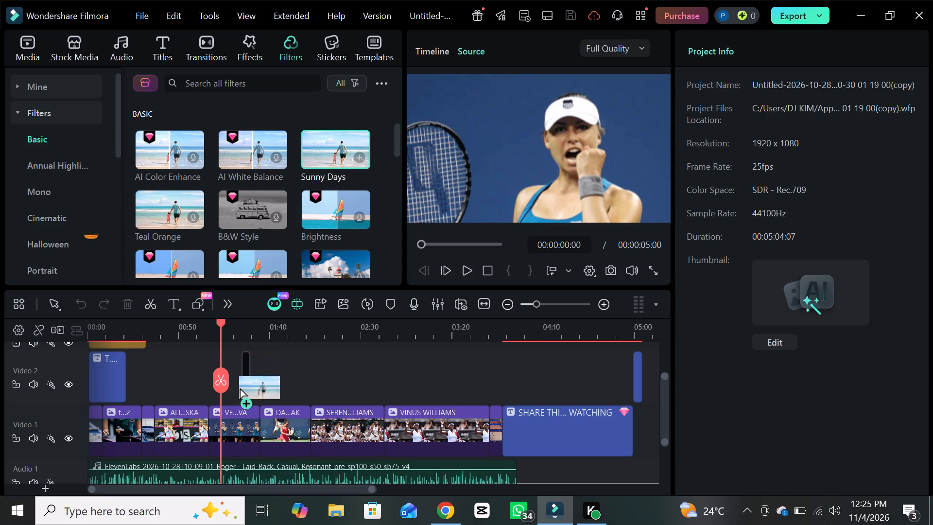
drag(239, 387, 232, 384)
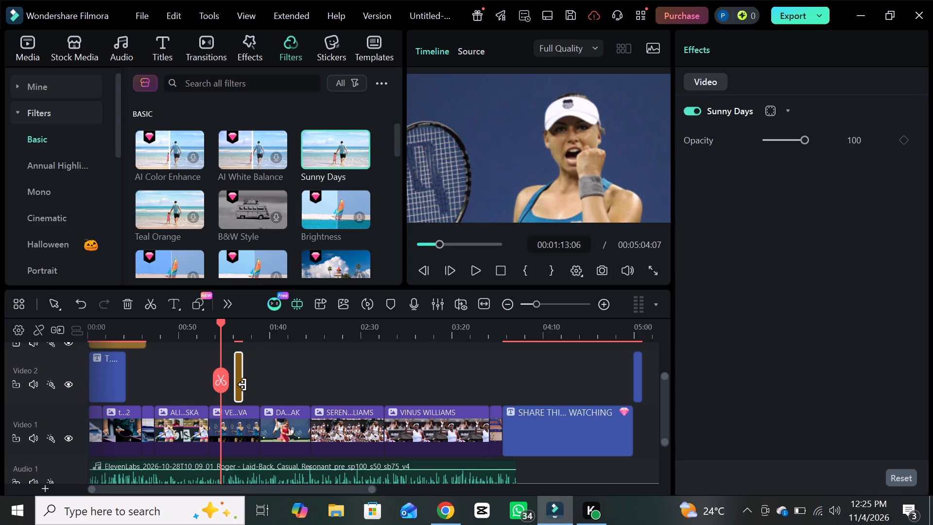
drag(242, 385, 281, 387)
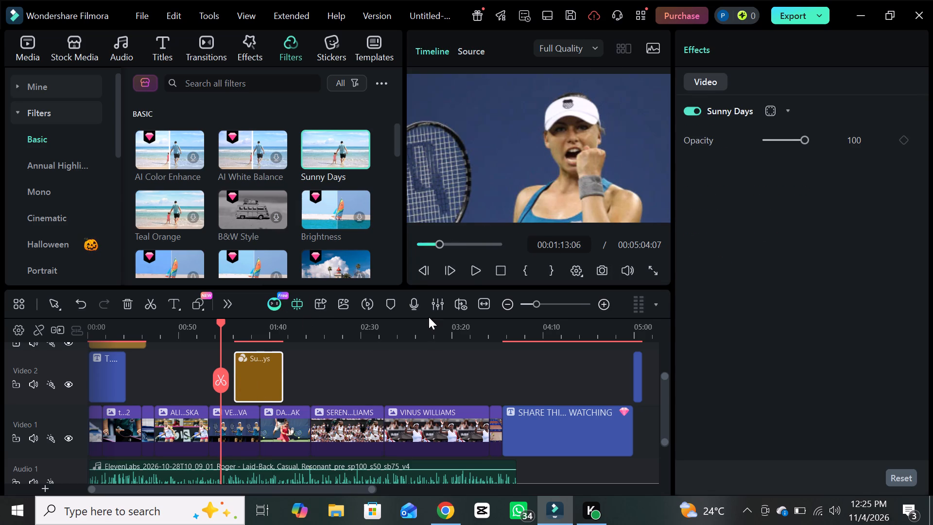
Play the timeline from just before the Sunny Days filter to preview its effect on the clips.
click(473, 266)
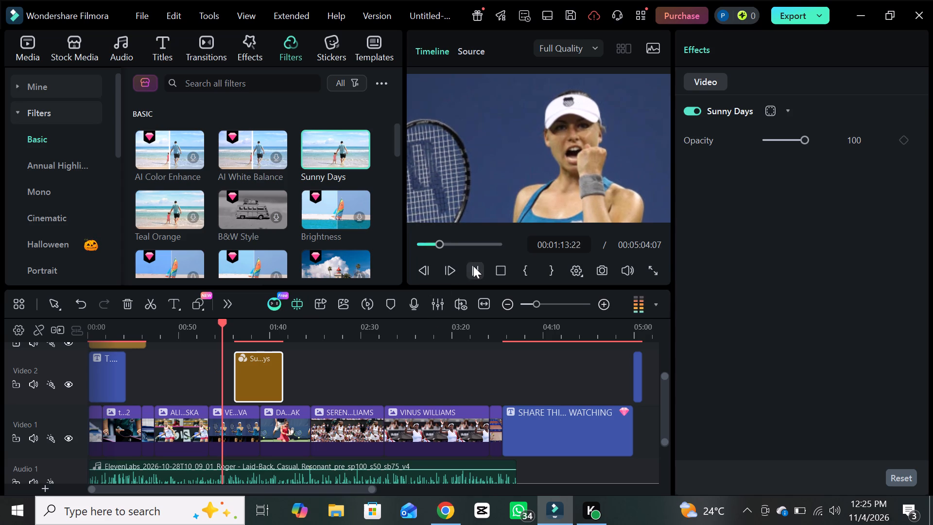
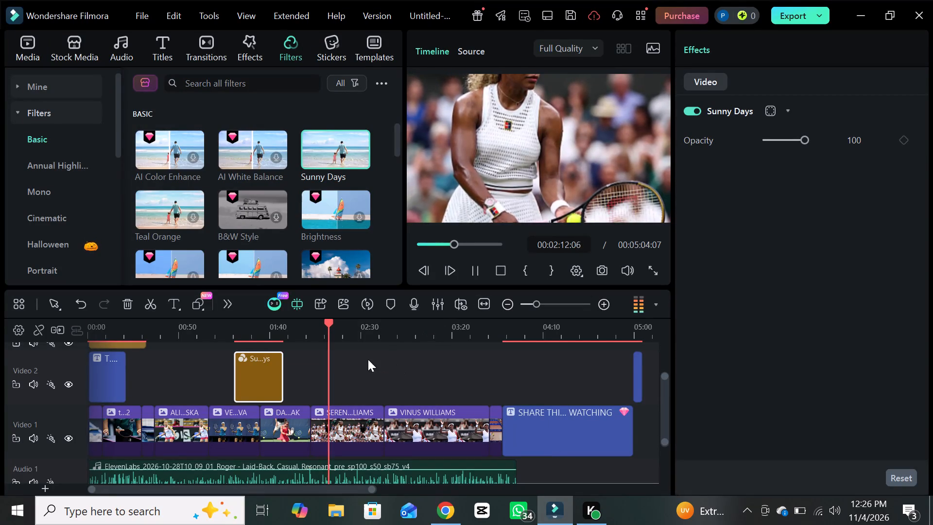
Delete the Sunny Days filter from the Video 2 track.
right_click(263, 367)
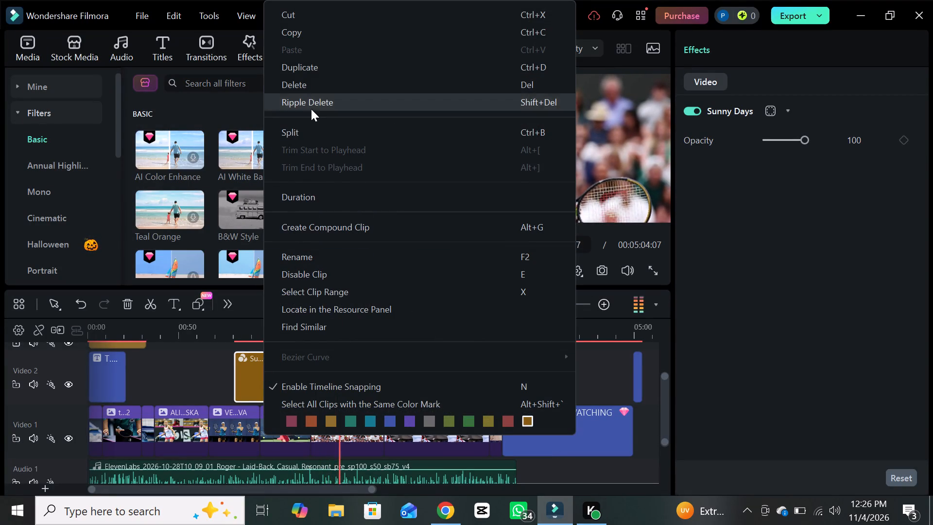
click(314, 82)
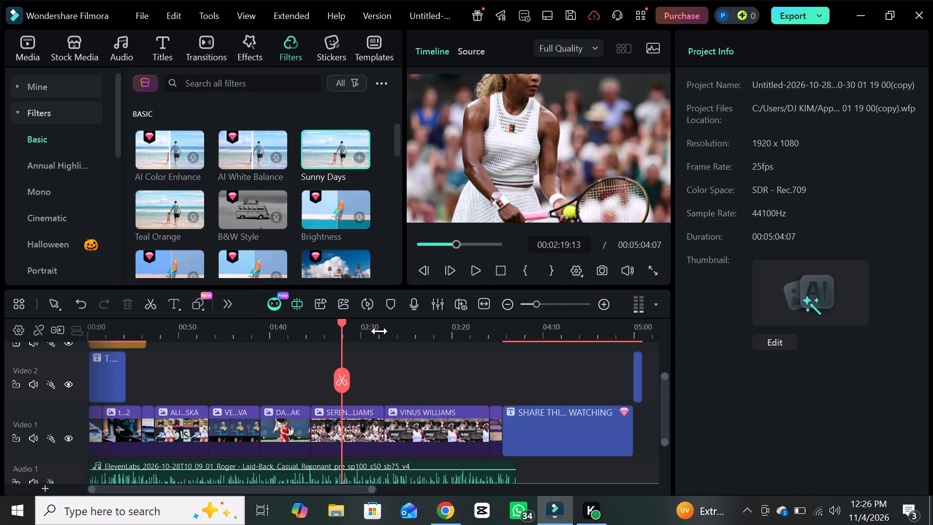
Resume timeline playback and look through the downloaded and favorite filters in the personal filter collection.
click(482, 277)
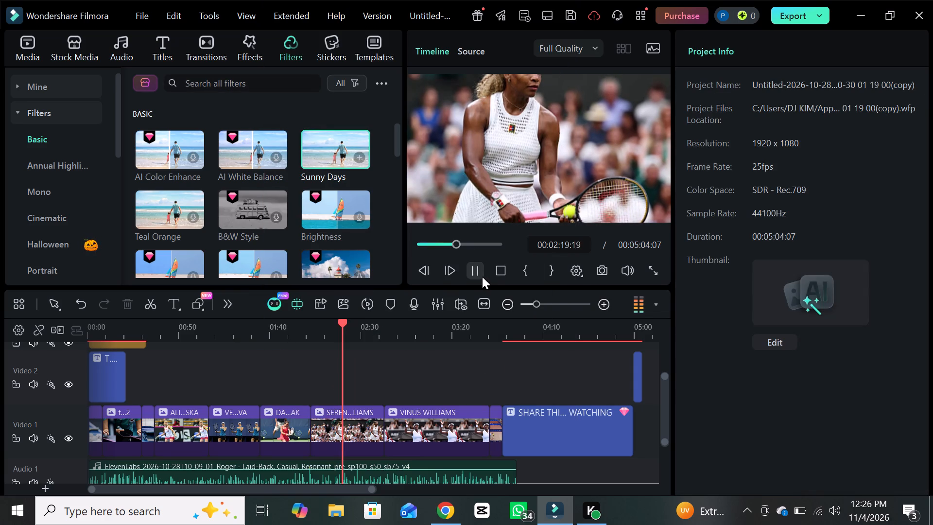
click(67, 88)
triple_click(70, 132)
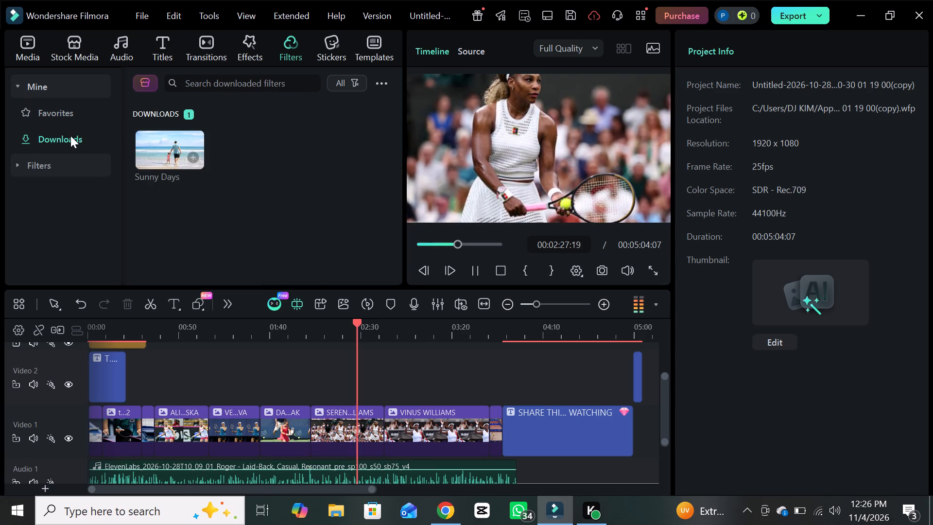
double_click(51, 87)
click(51, 87)
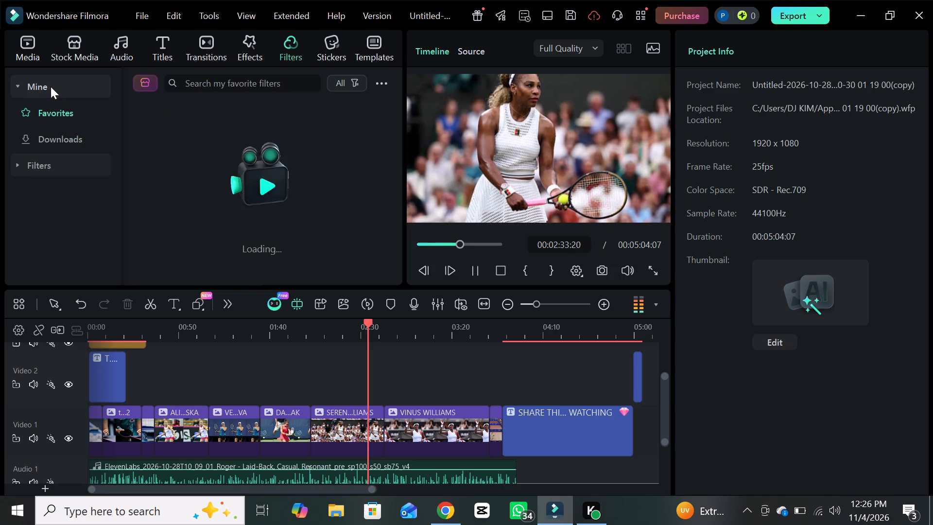
Open the project media library to view the imported tennis files.
double_click(35, 38)
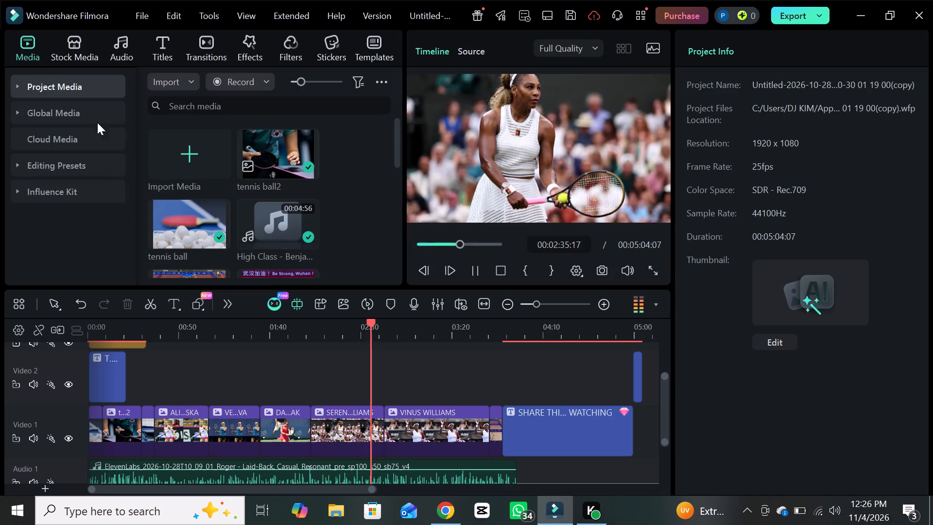
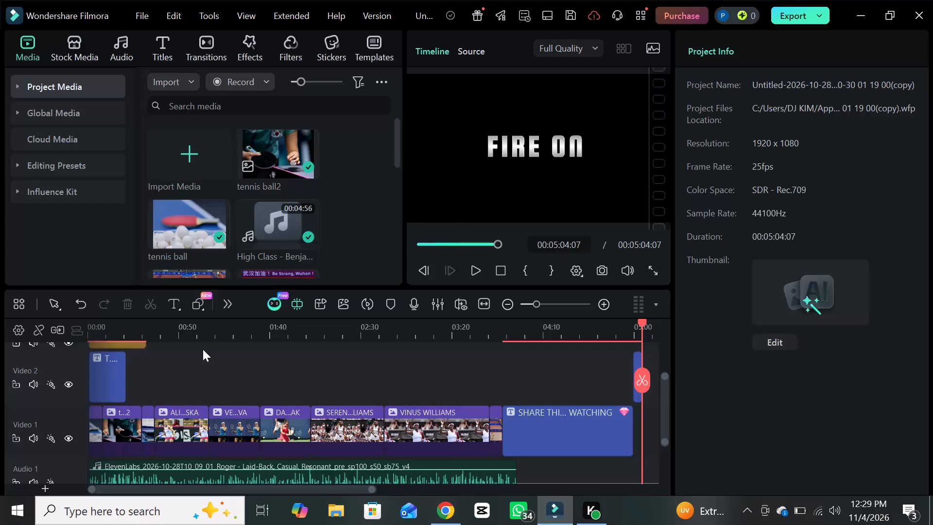
Play the timeline again from the beginning to review the tennis video.
click(473, 269)
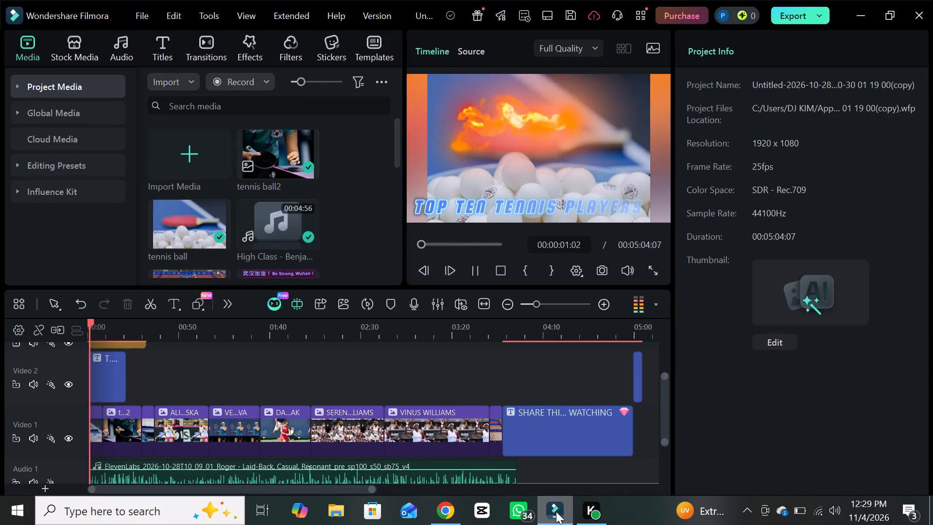
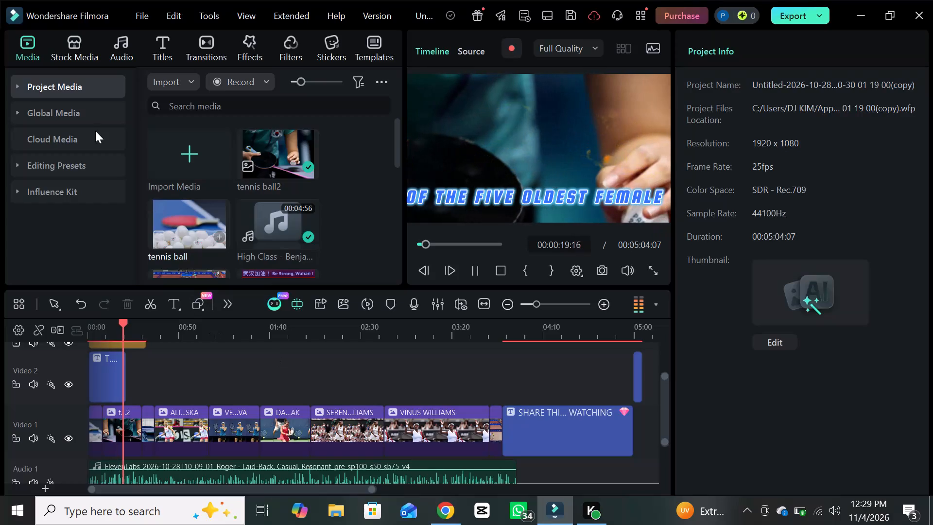
Browse the trending title effects in the titles library while the tennis video plays.
double_click(162, 58)
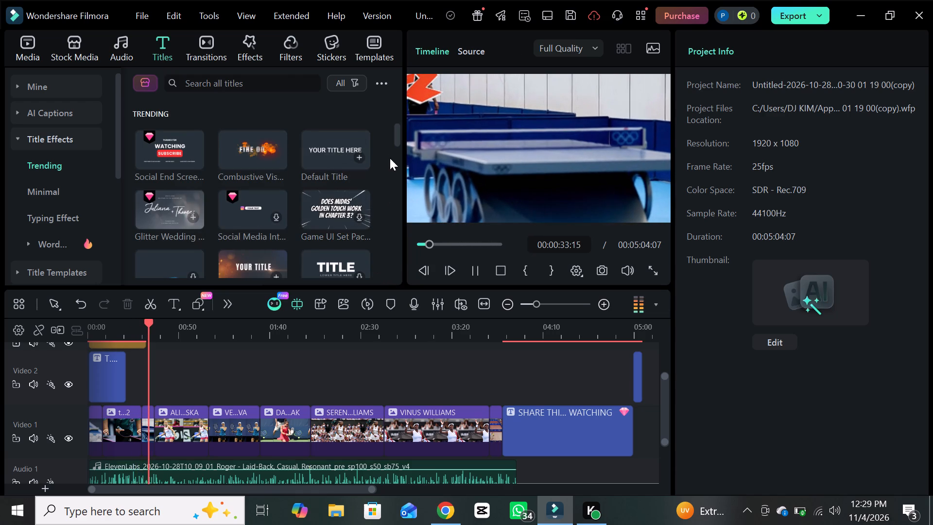
drag(393, 135, 395, 143)
drag(397, 140, 397, 144)
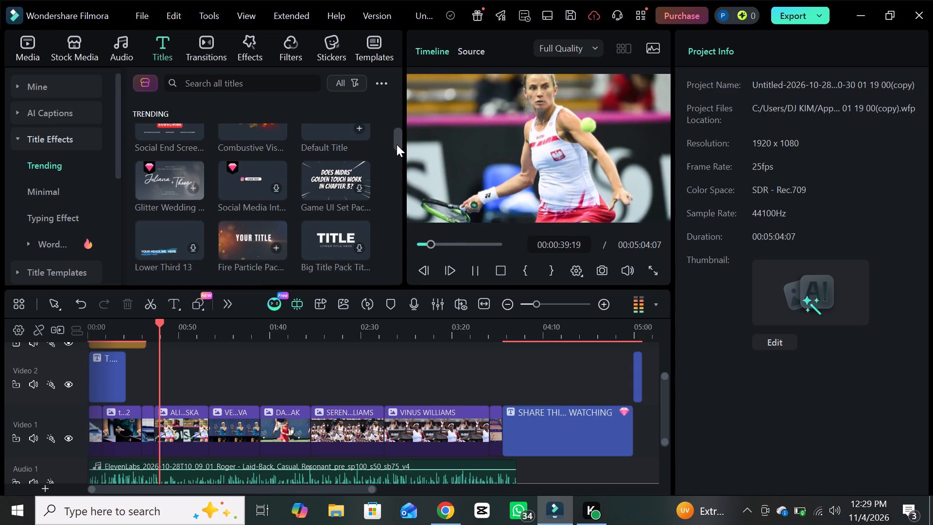
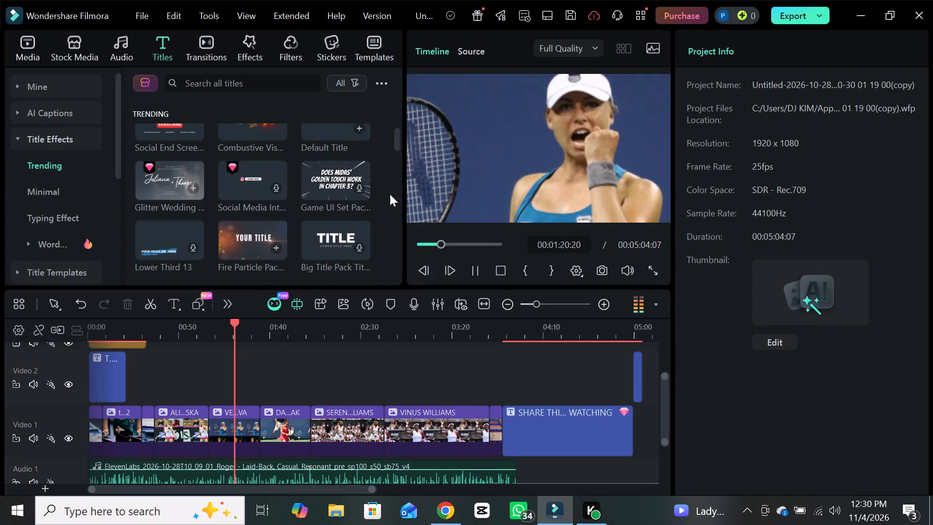
Browse the trending title effects and open the Big Title Pack title reading YOUR TITLE for preview.
drag(399, 145, 394, 180)
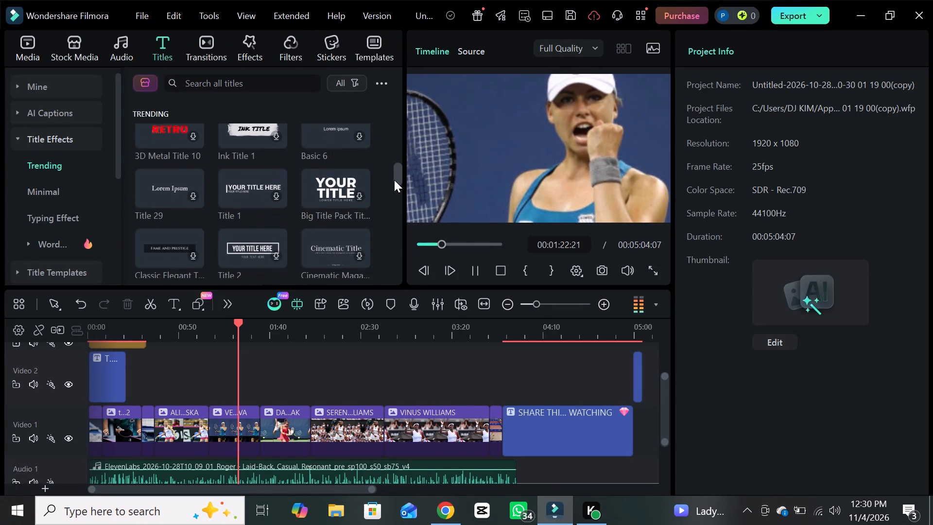
drag(394, 180, 388, 155)
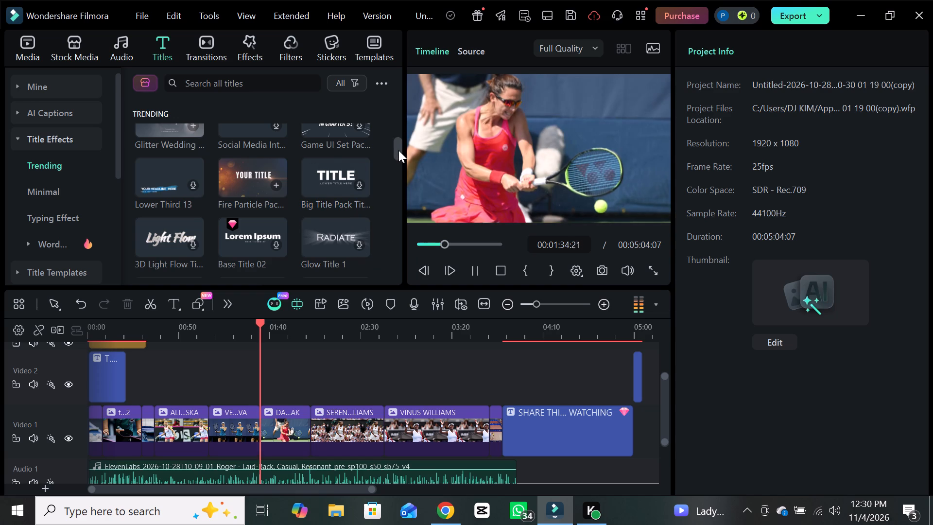
drag(398, 150, 398, 179)
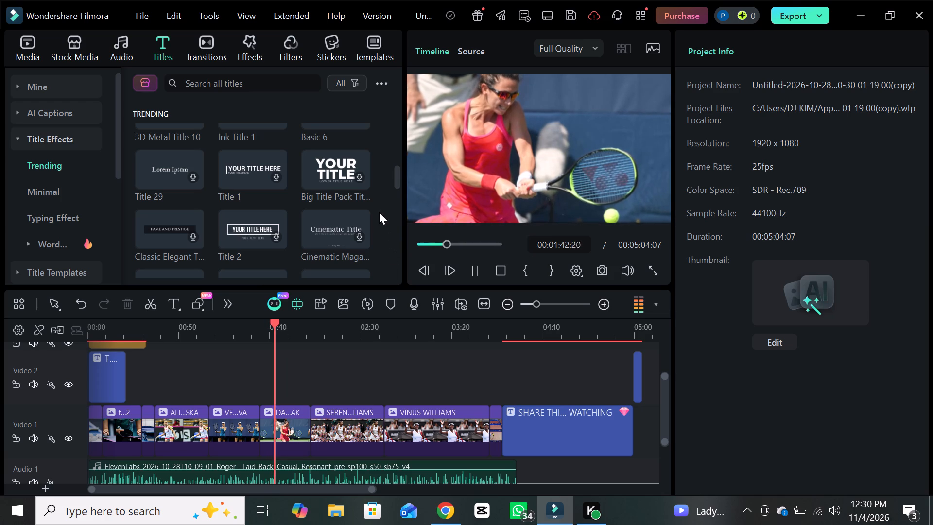
triple_click(357, 176)
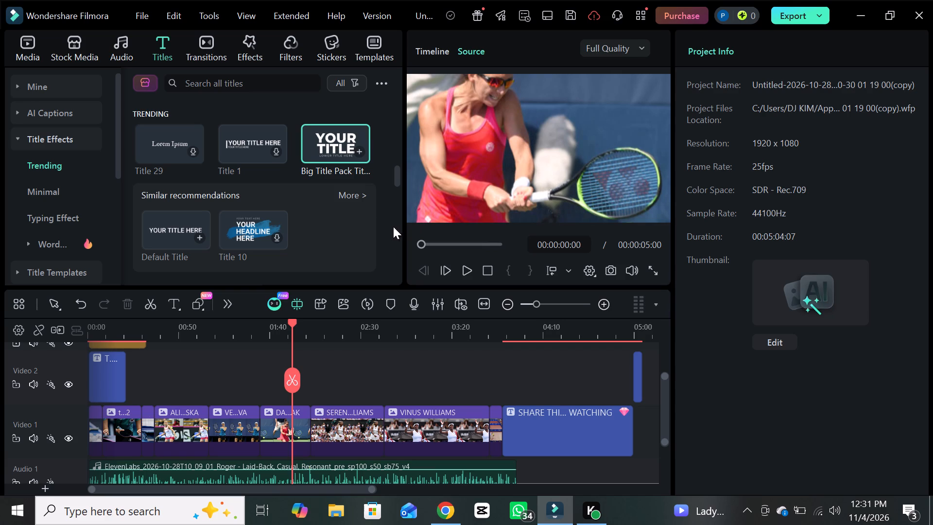
Move the playhead back to about 00:01:30 and play the timeline from there.
drag(292, 373, 252, 368)
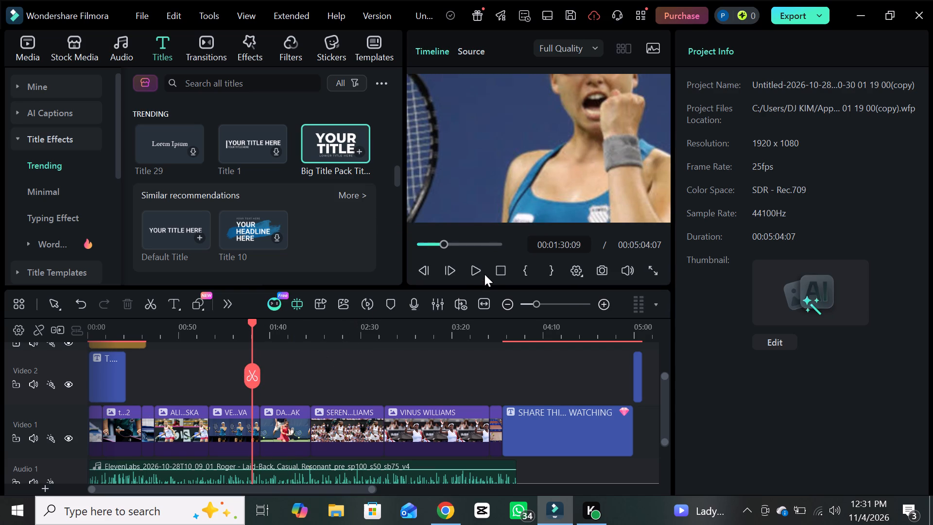
click(473, 272)
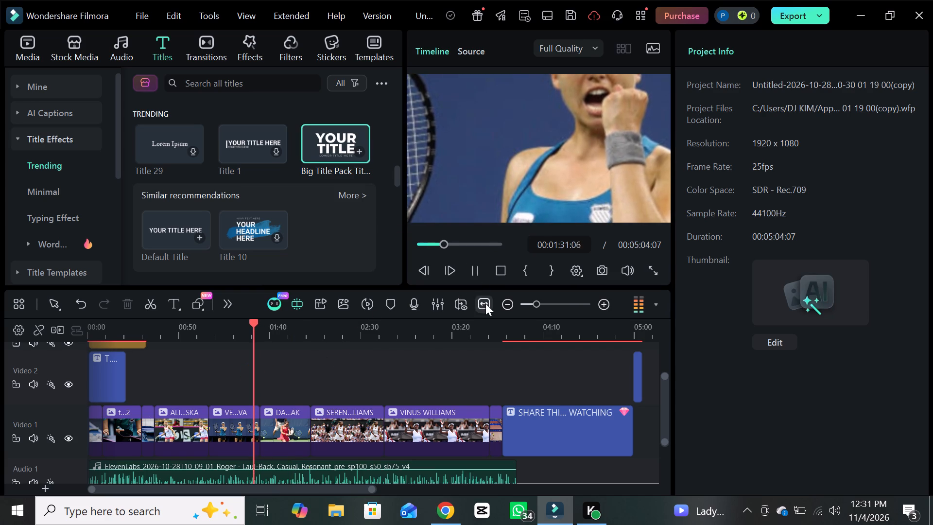
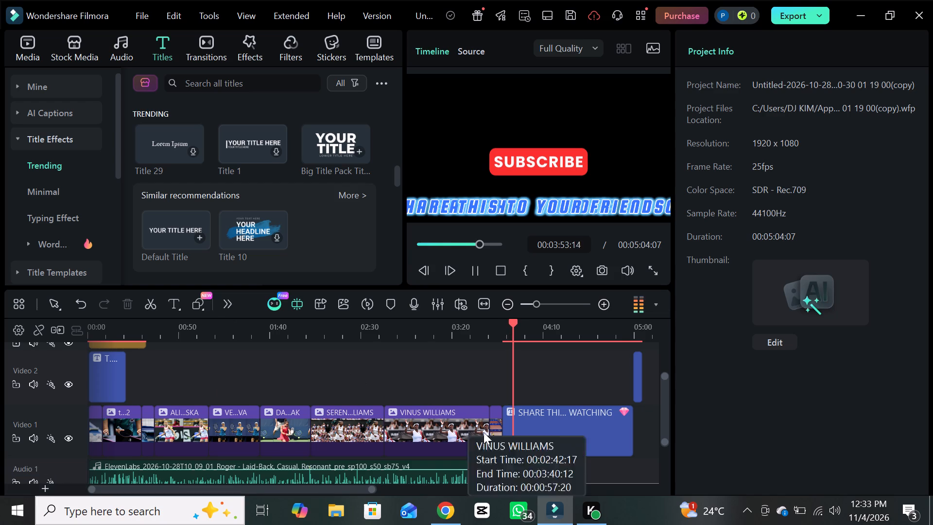
Move the playhead back to about 00:00:11, near the start of the video, to review it from there.
click(424, 245)
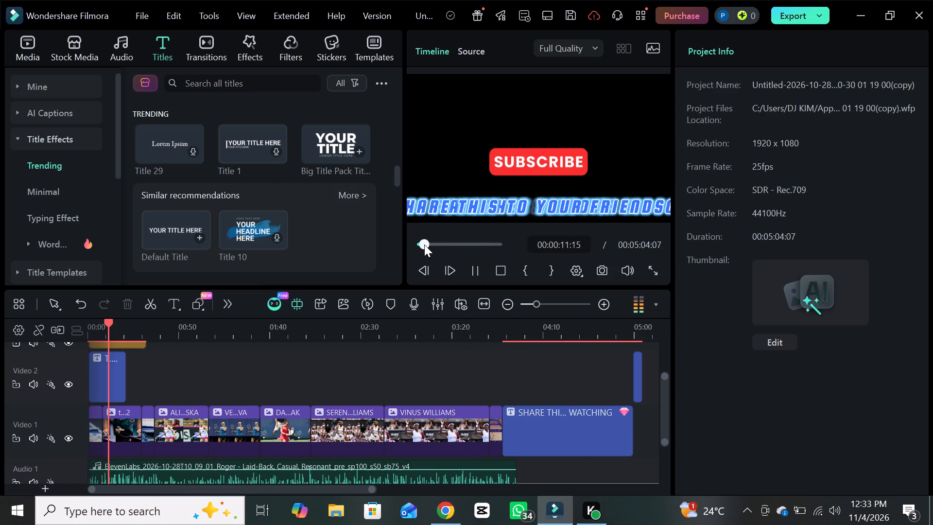
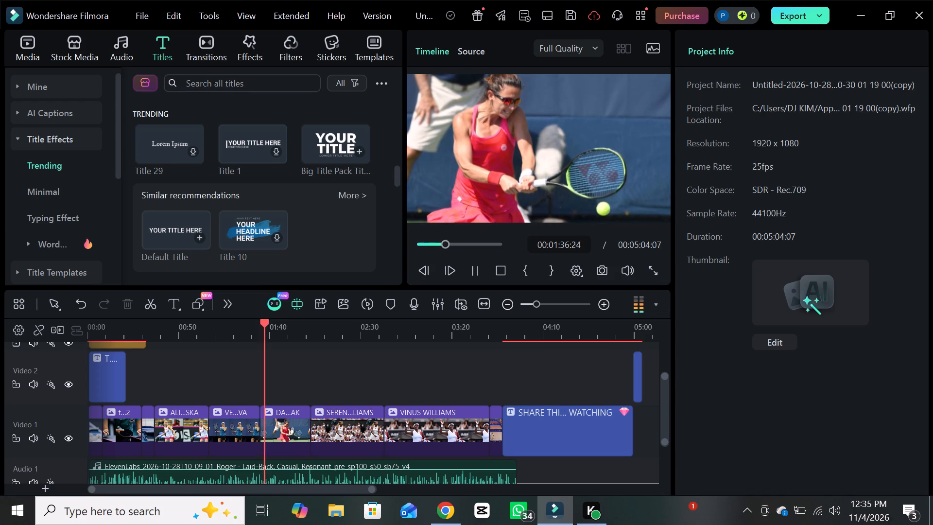
Add the trending Warp Zoom 6 transition at the start of the ALI...SKA clip on the Video 1 track.
triple_click(207, 55)
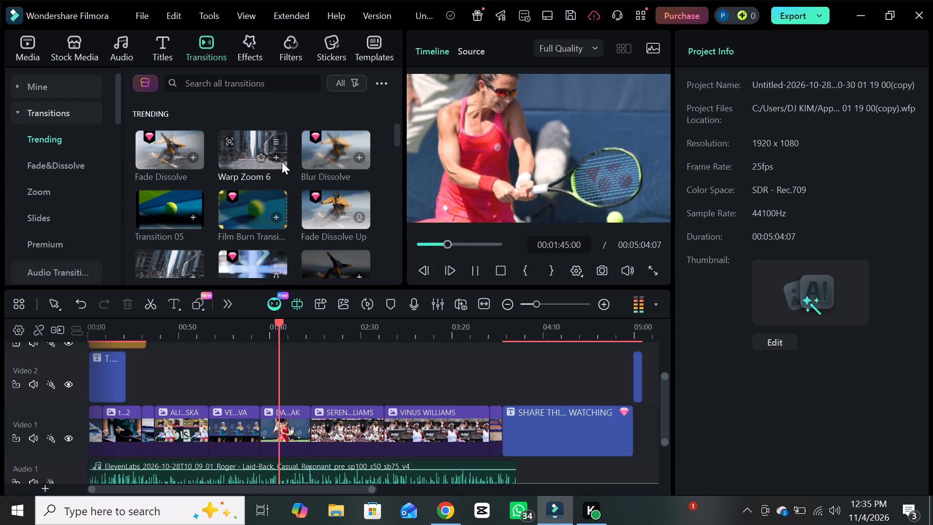
drag(282, 162, 147, 403)
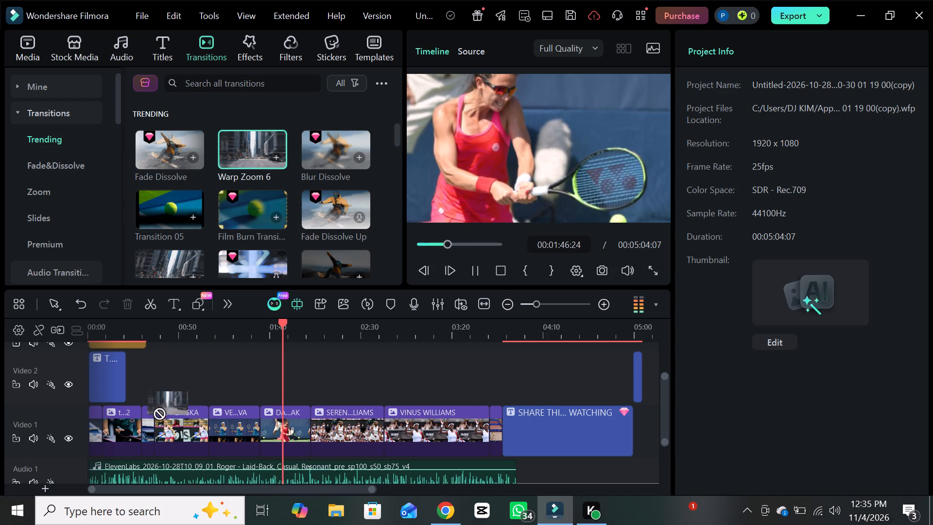
drag(147, 403, 130, 391)
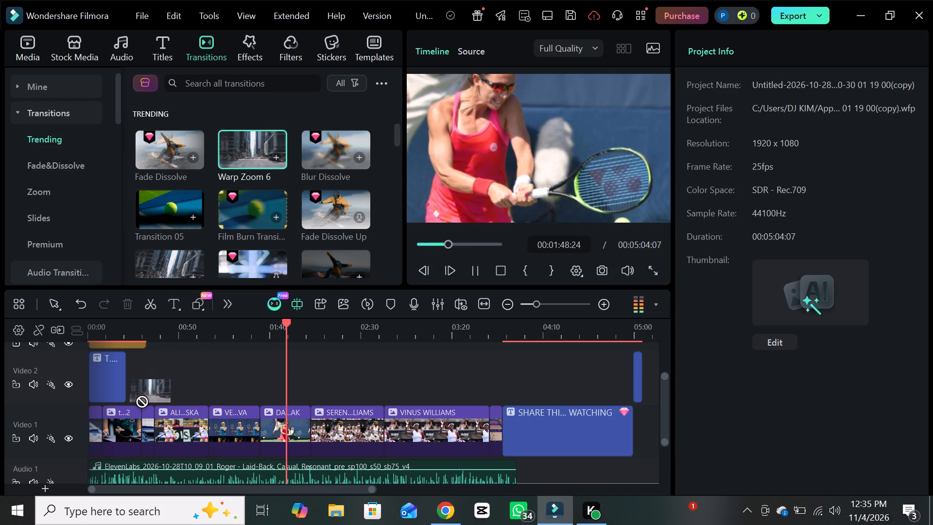
drag(130, 391, 130, 402)
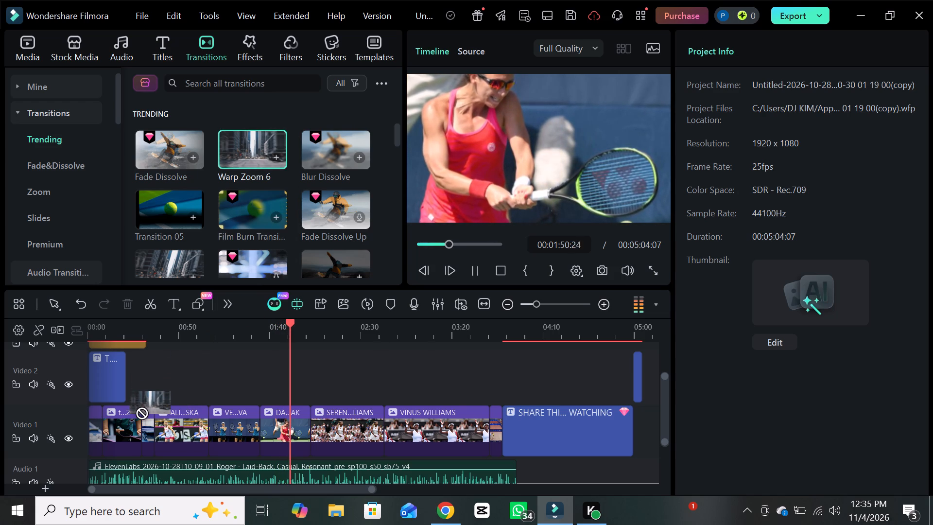
drag(130, 402, 151, 482)
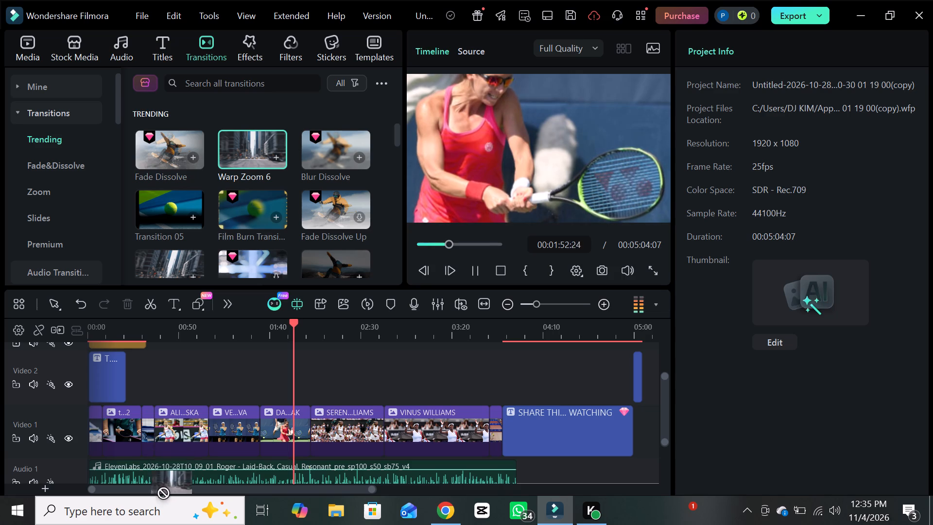
drag(151, 482, 162, 437)
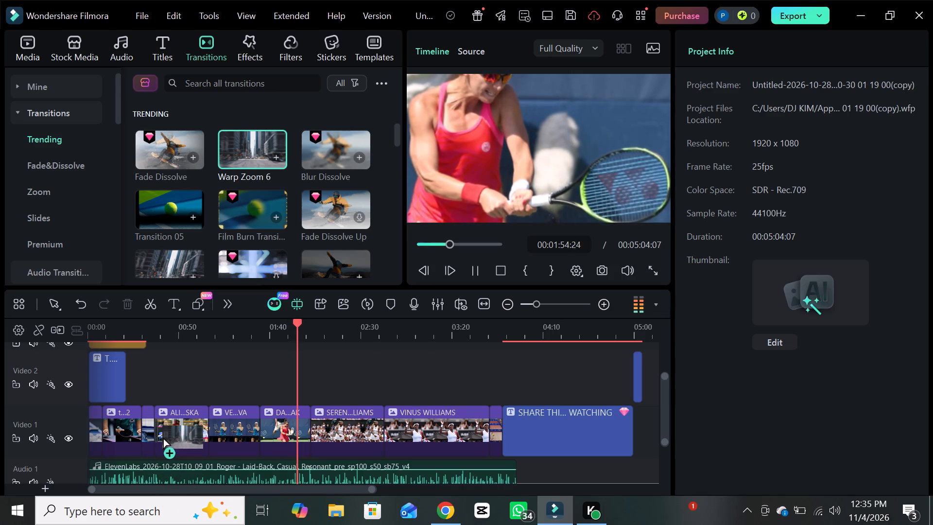
drag(162, 437, 162, 436)
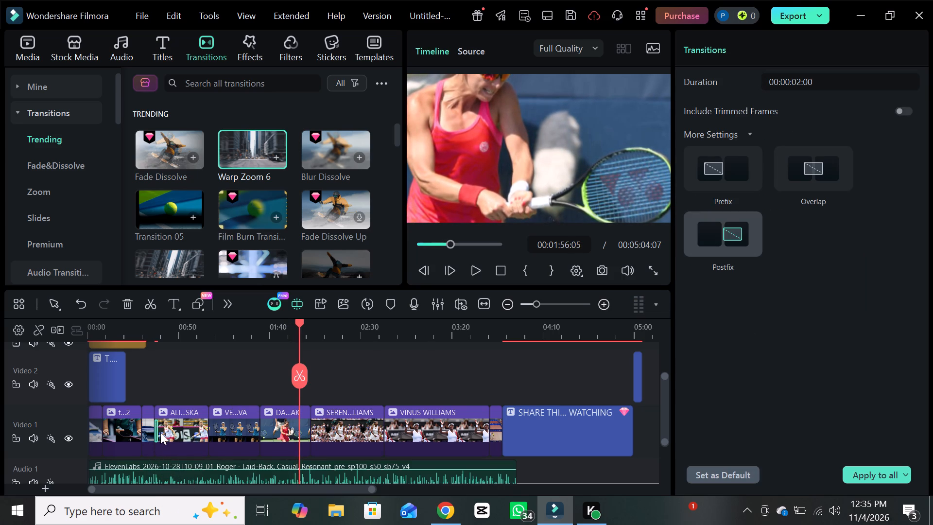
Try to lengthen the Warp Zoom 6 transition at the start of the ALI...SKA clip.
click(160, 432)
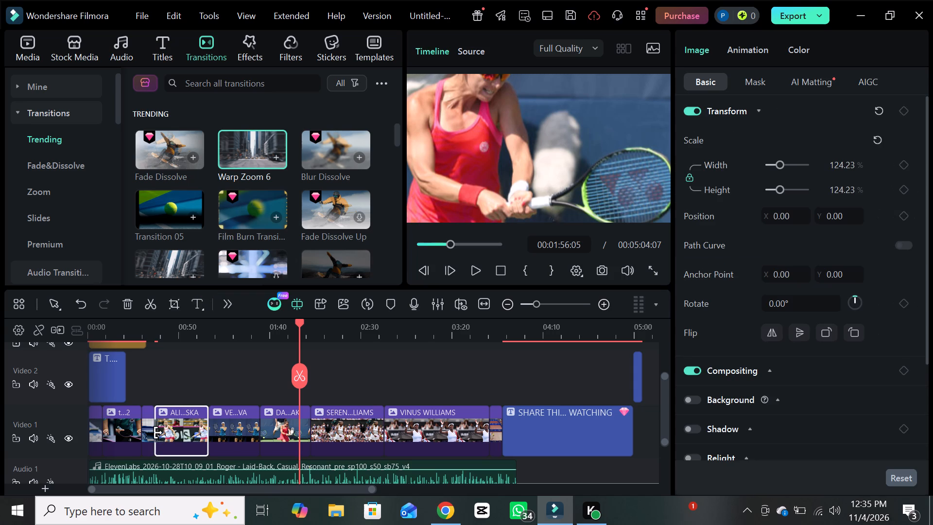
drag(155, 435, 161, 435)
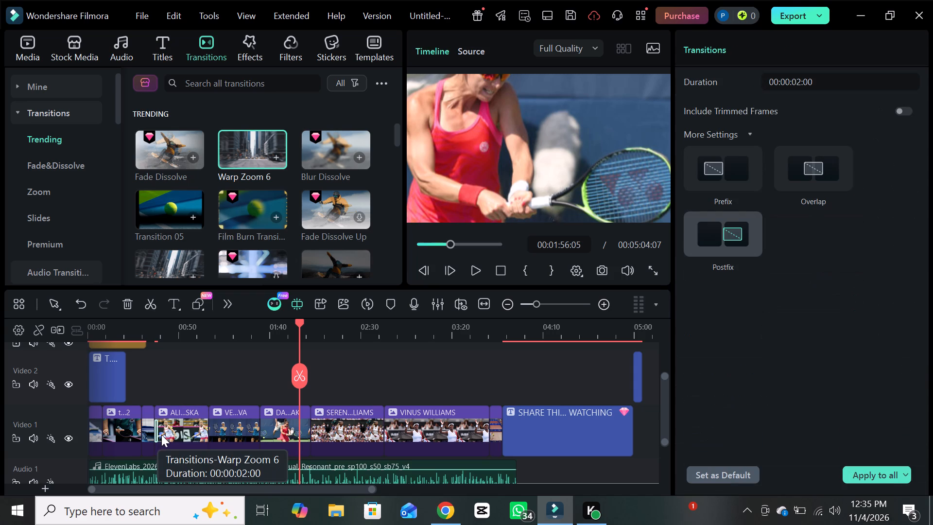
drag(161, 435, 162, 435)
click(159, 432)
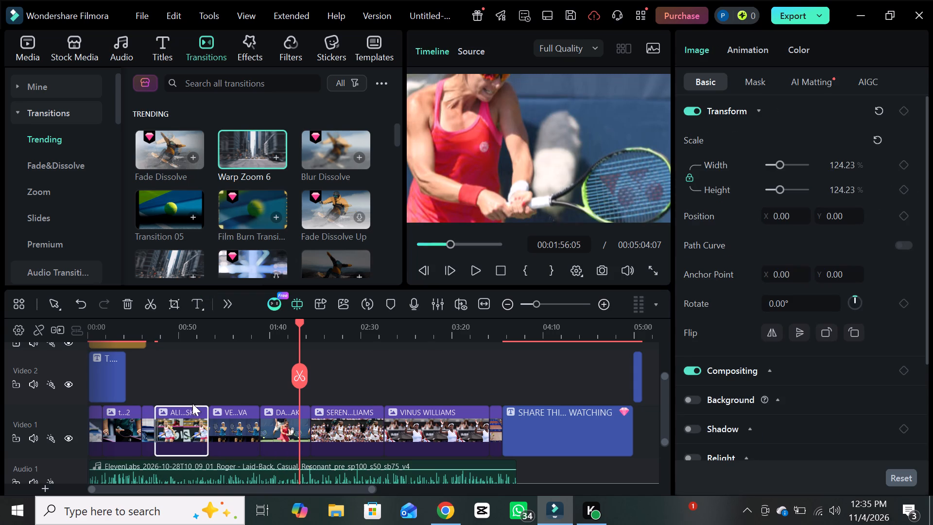
Play the video from 00:00:00:00 to review the new transition, and jump back near the beginning during playback.
drag(303, 378, 48, 402)
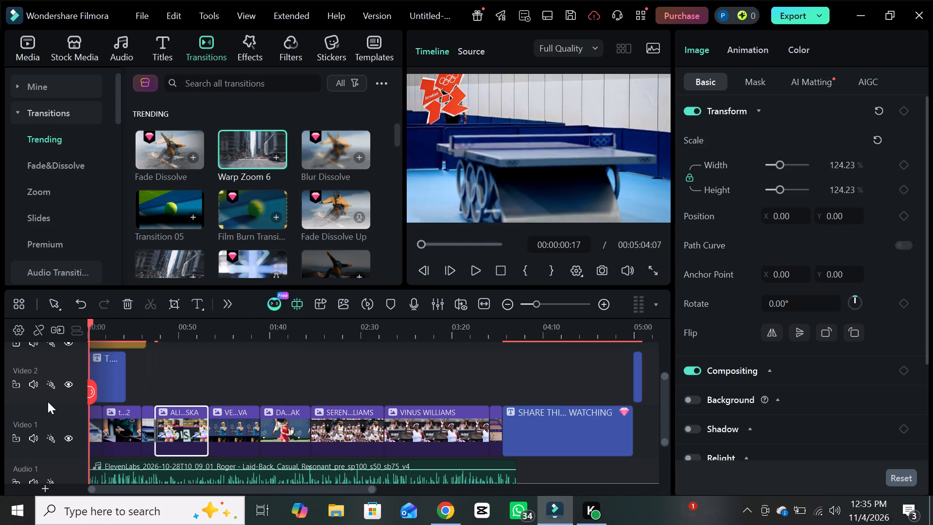
drag(48, 402, 46, 400)
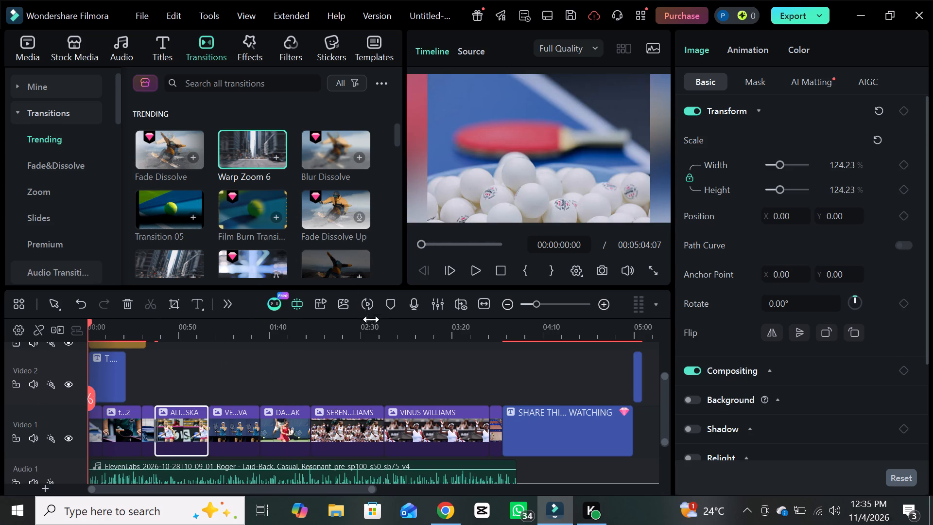
click(479, 273)
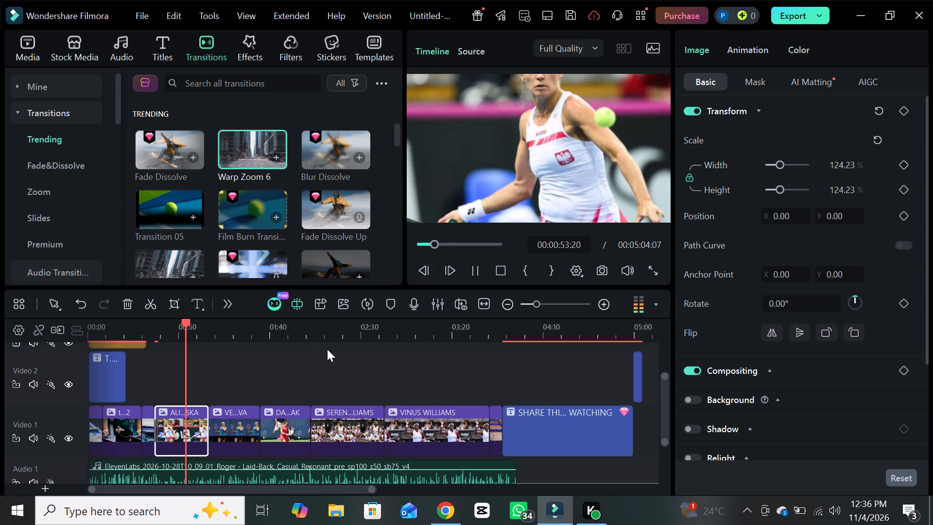
click(424, 245)
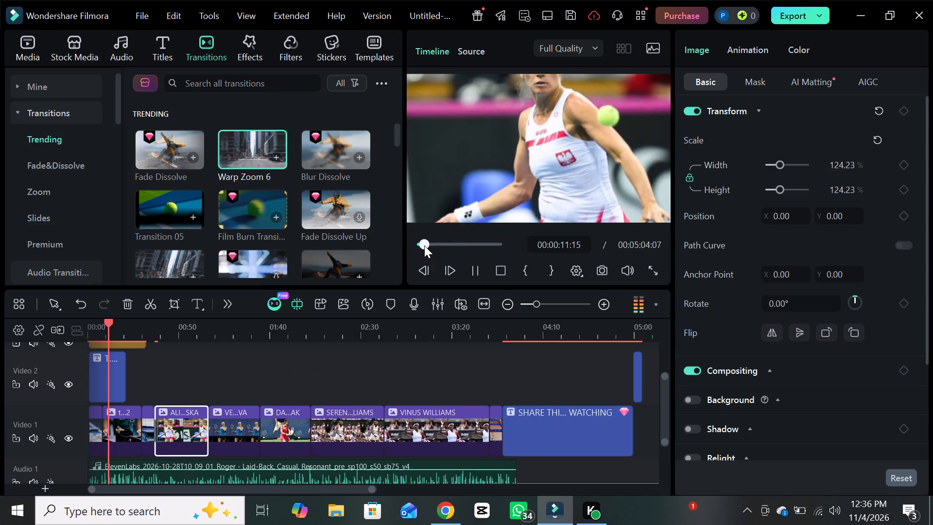
Extend the Warp Zoom 6 transition over the ALI...SKA clip to a duration of 00:00:21:07.
click(157, 436)
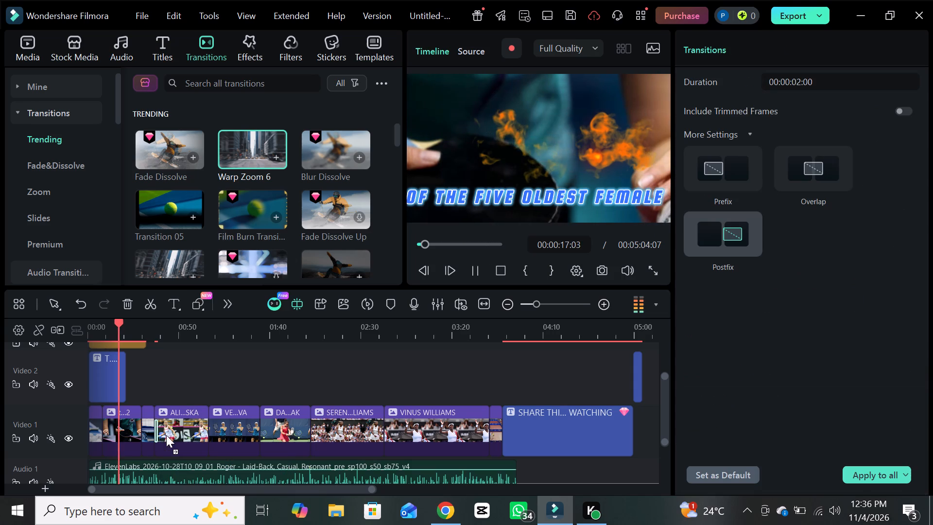
drag(155, 432, 163, 431)
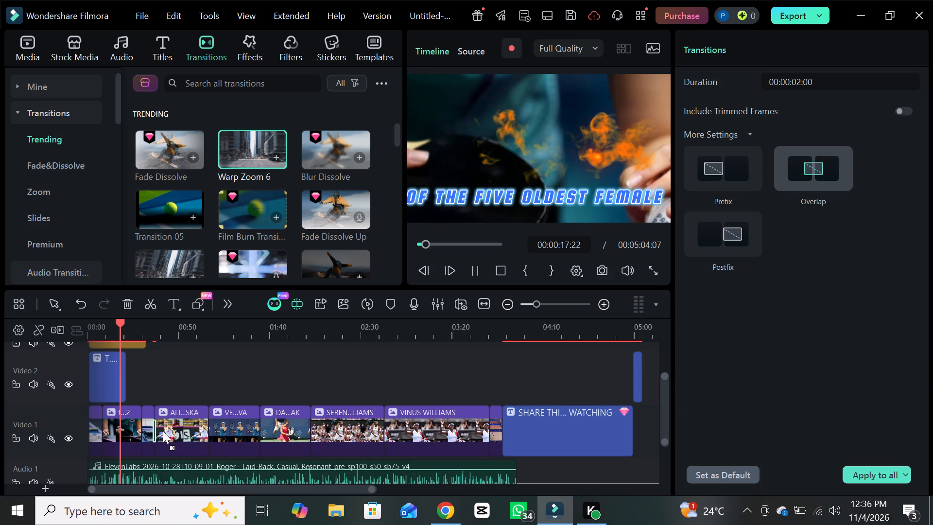
drag(163, 431, 173, 431)
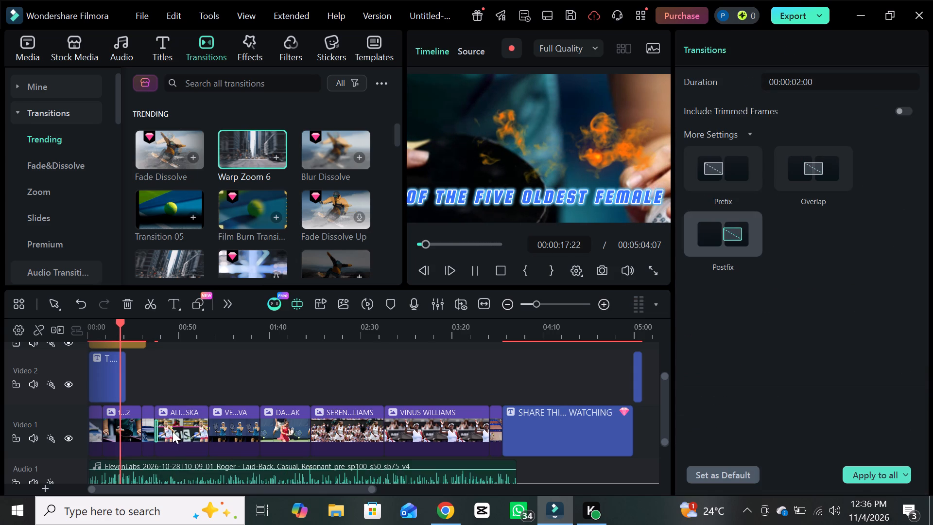
drag(157, 433, 172, 432)
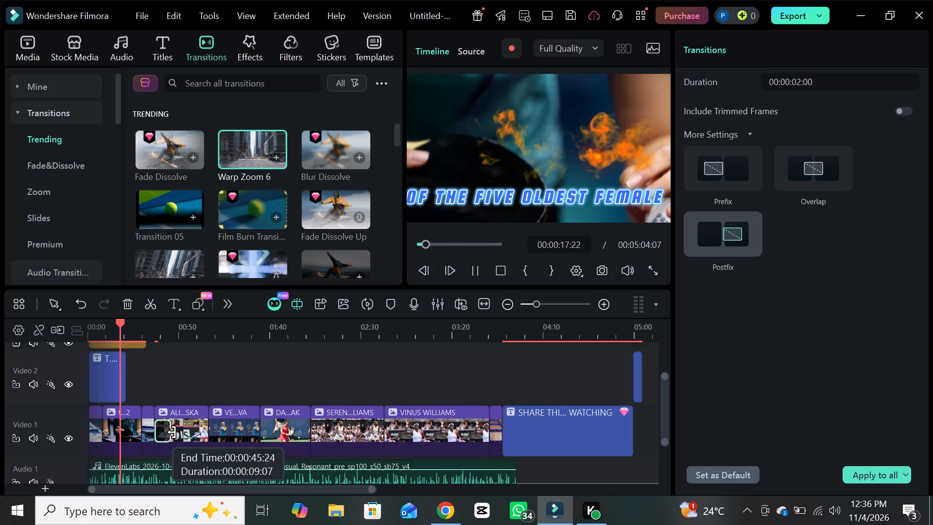
drag(172, 432, 193, 433)
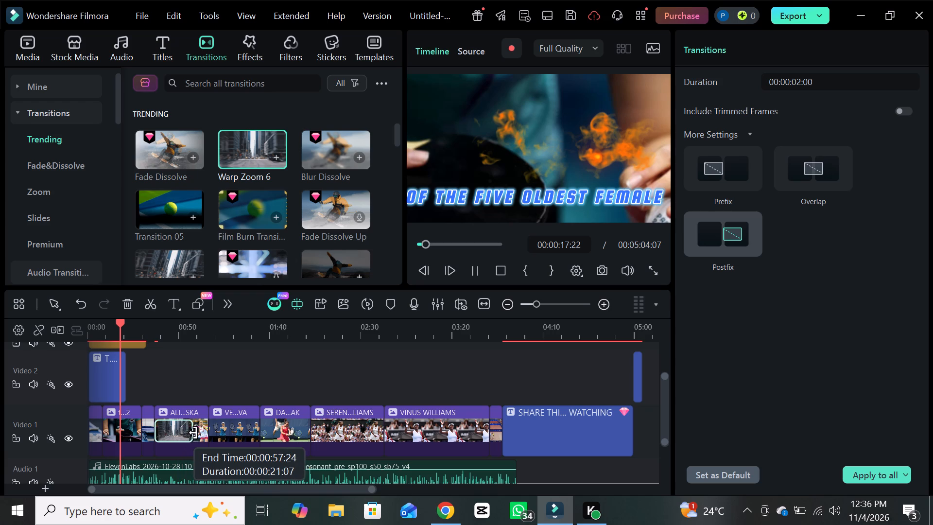
drag(193, 433, 193, 435)
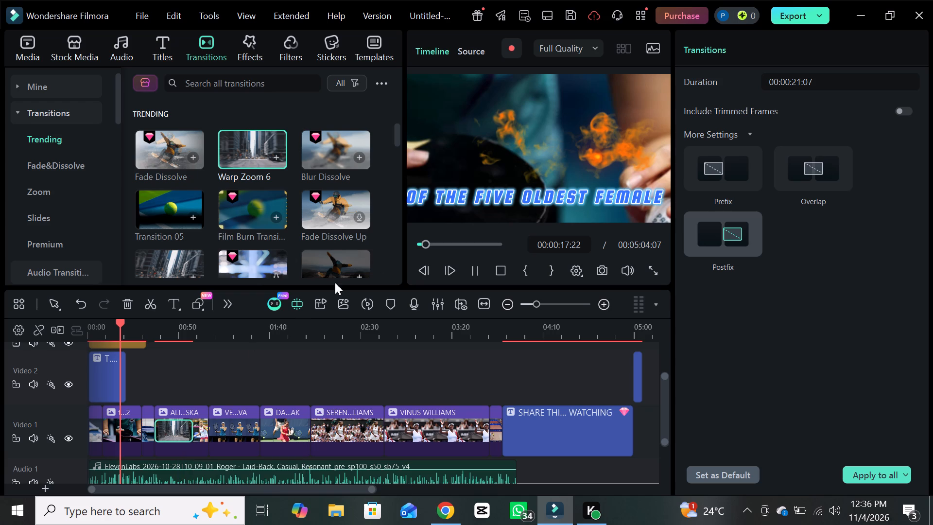
Play the video from about 00:00:17 to review the lengthened Warp Zoom 6 transition.
click(423, 261)
click(451, 267)
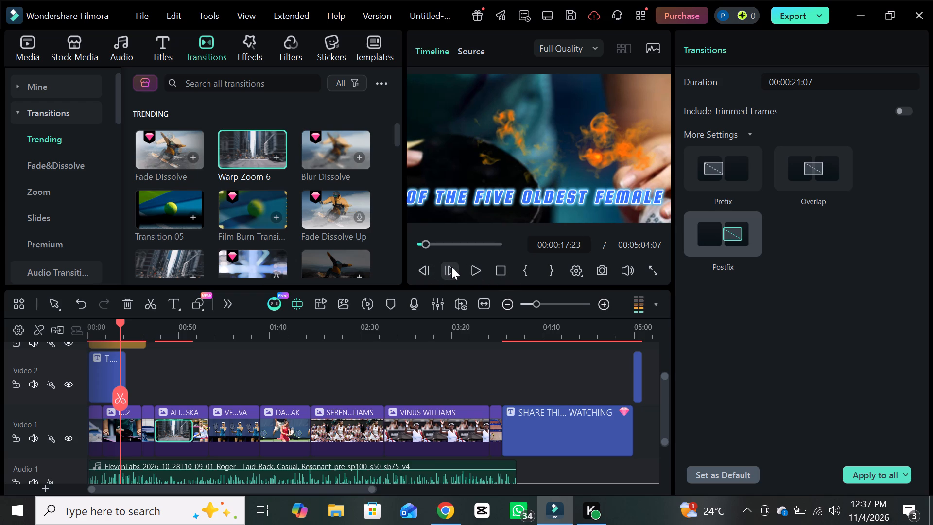
click(478, 268)
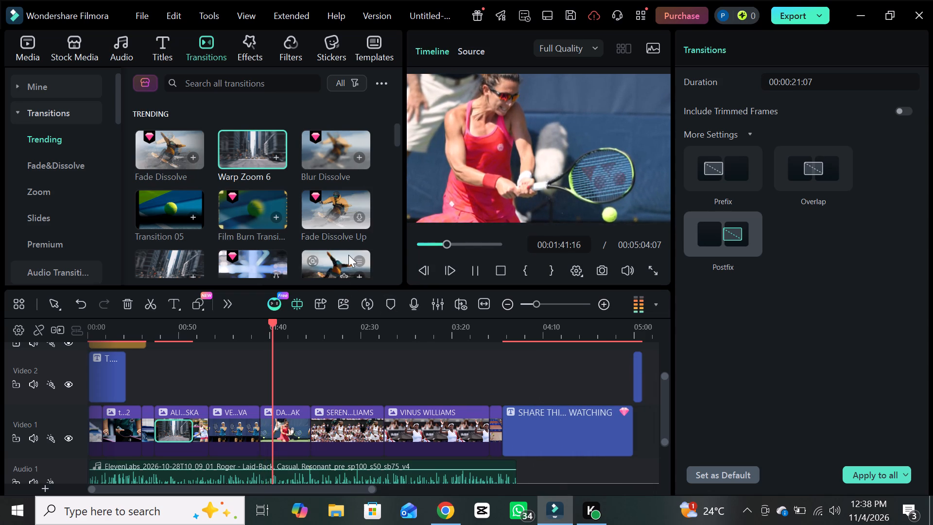
Browse the trending transitions for another one suited to the player clips.
drag(400, 132, 400, 141)
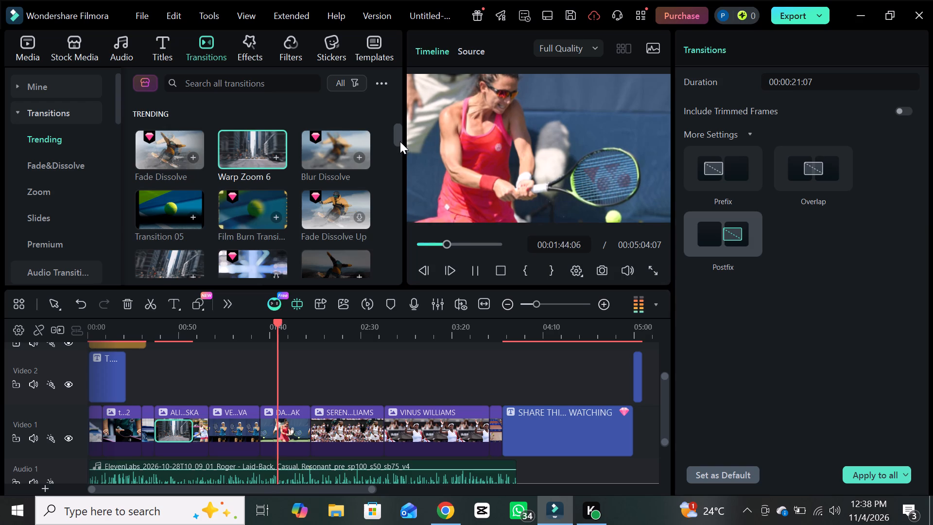
drag(400, 141, 400, 149)
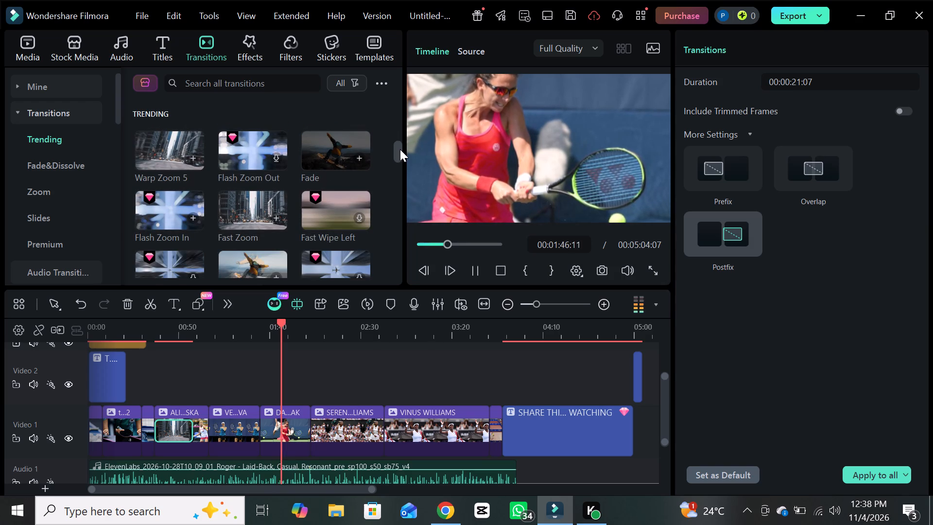
drag(400, 149, 402, 166)
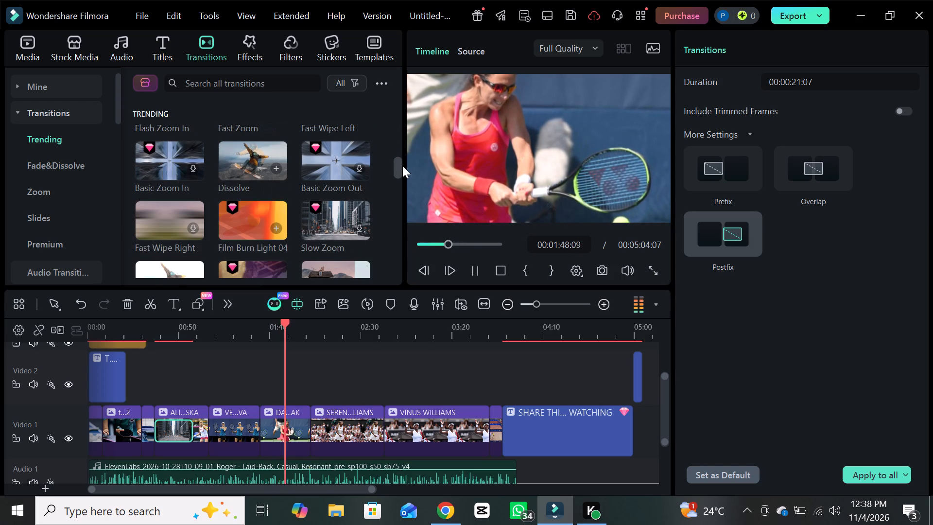
drag(402, 166, 403, 176)
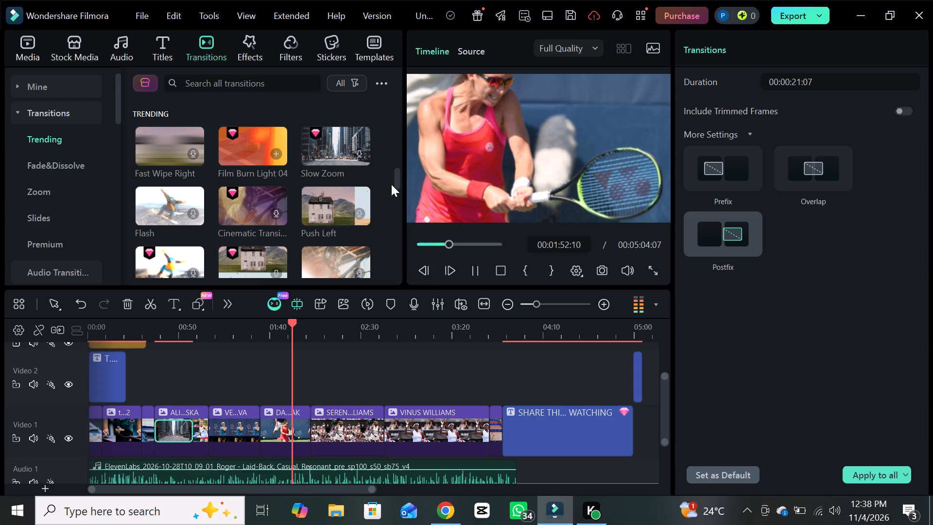
drag(394, 183, 394, 198)
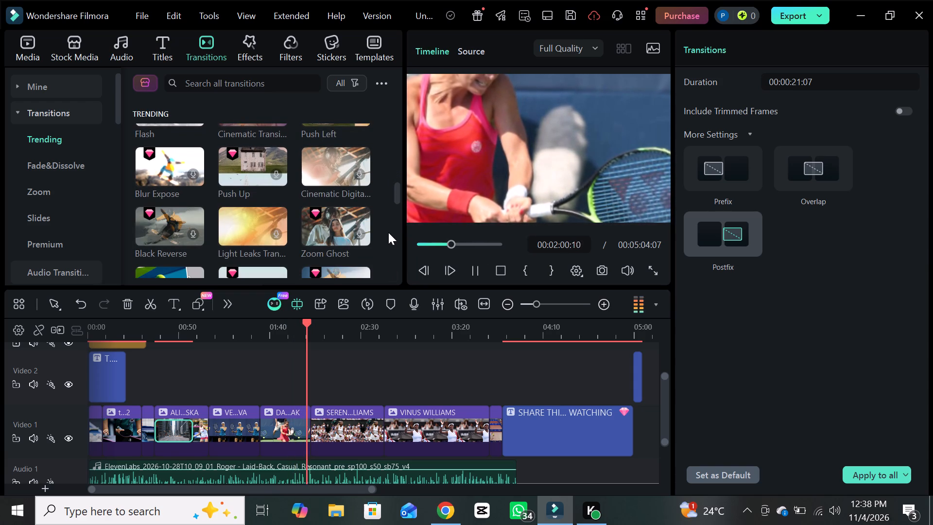
drag(396, 193, 397, 195)
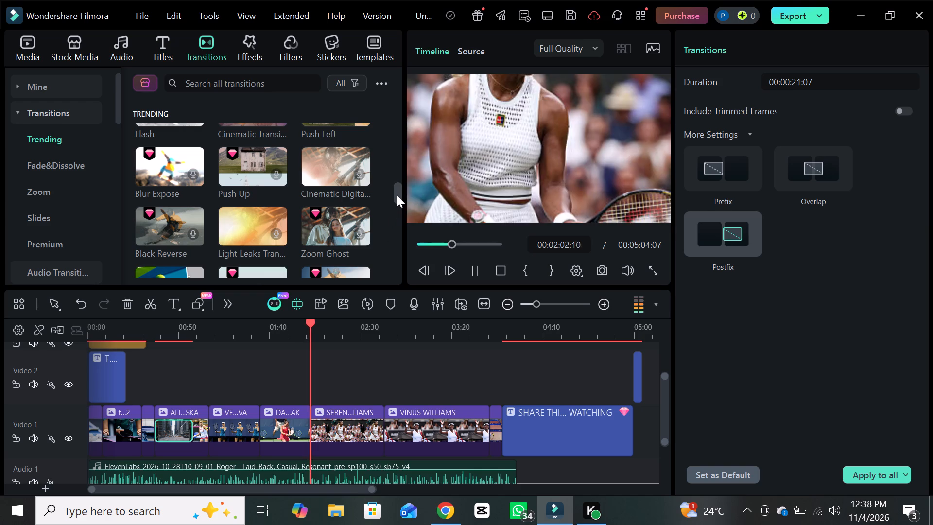
drag(397, 195, 400, 218)
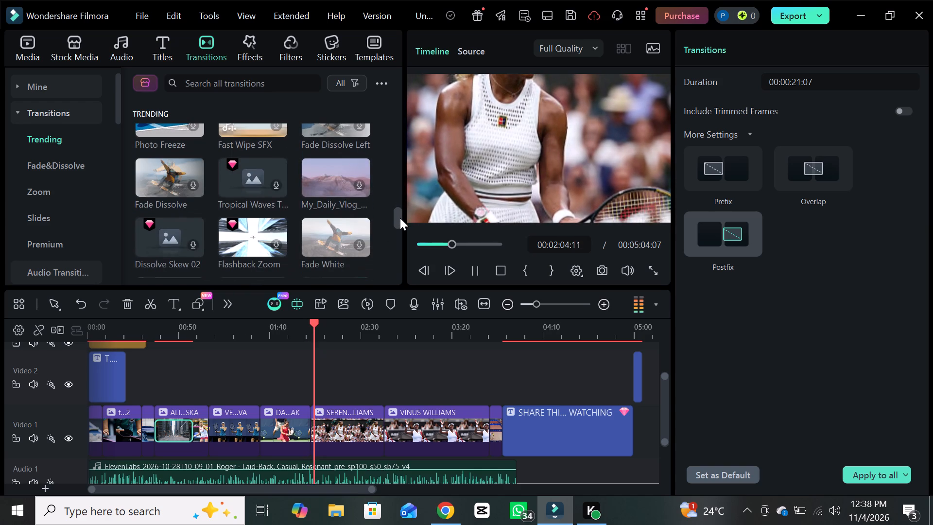
drag(400, 218, 400, 241)
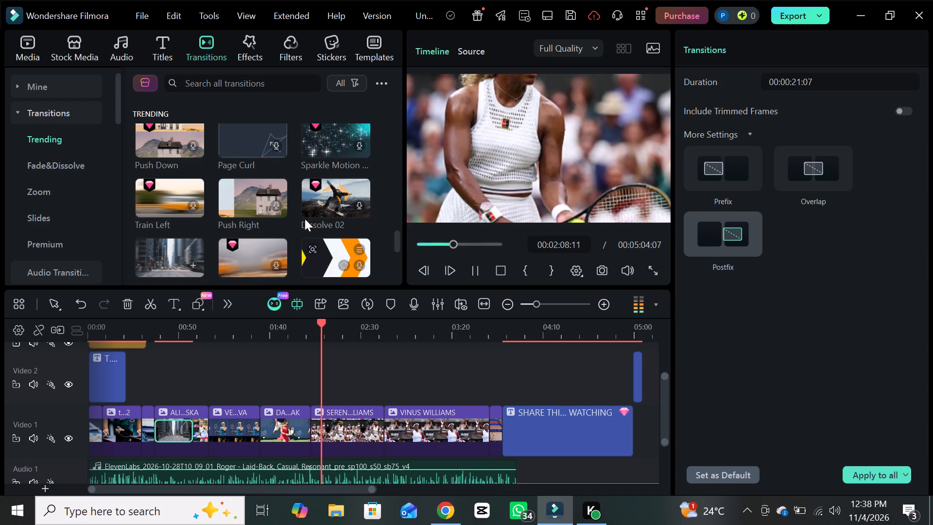
Preview the Push Right transition sample.
double_click(279, 203)
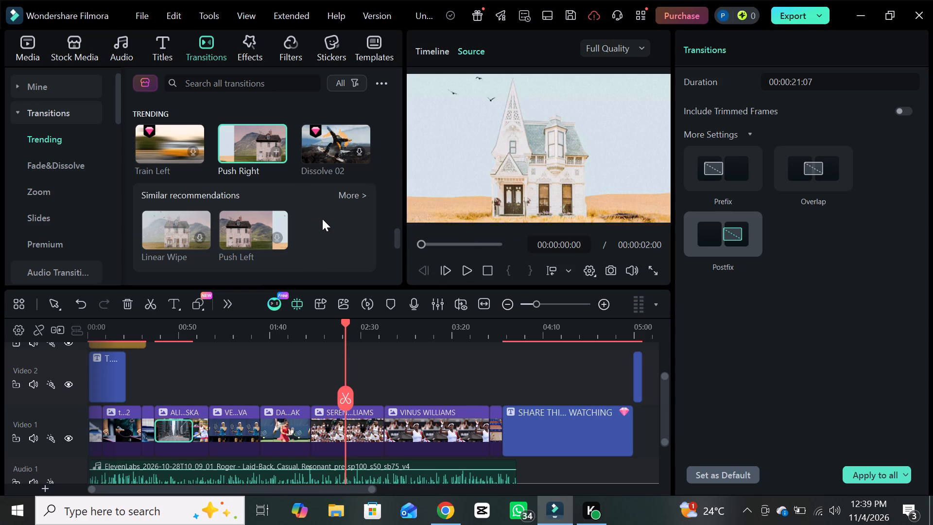
click(461, 274)
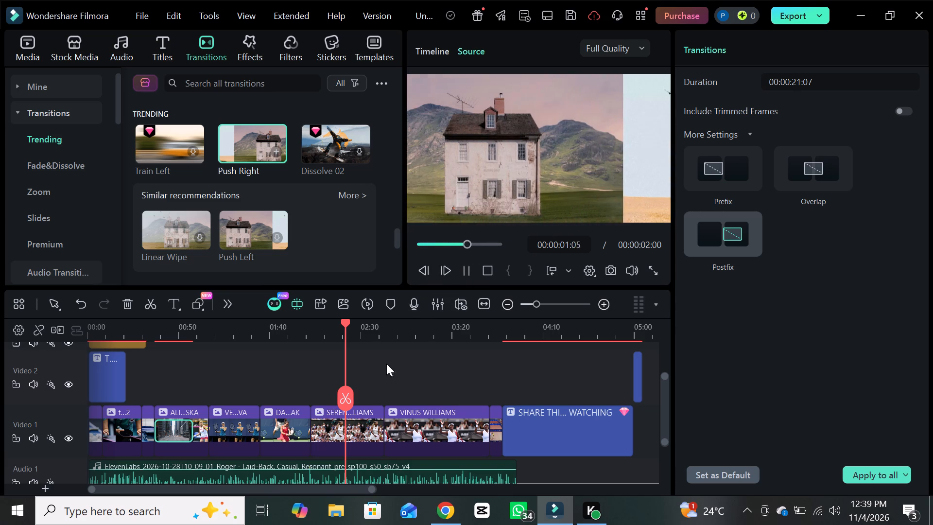
Move the playhead back to about 00:01:37, near the start of the DA...AK clip, and play the video from there.
drag(352, 405, 271, 414)
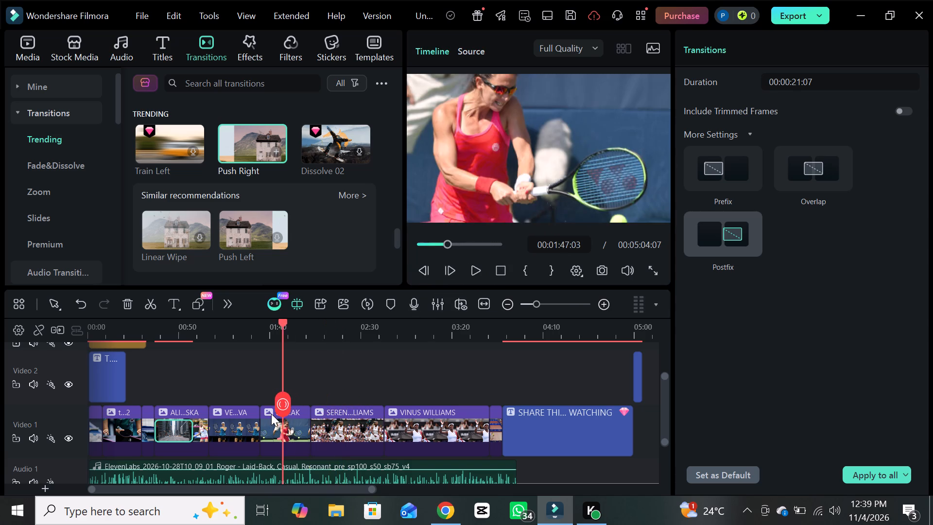
drag(271, 414, 265, 415)
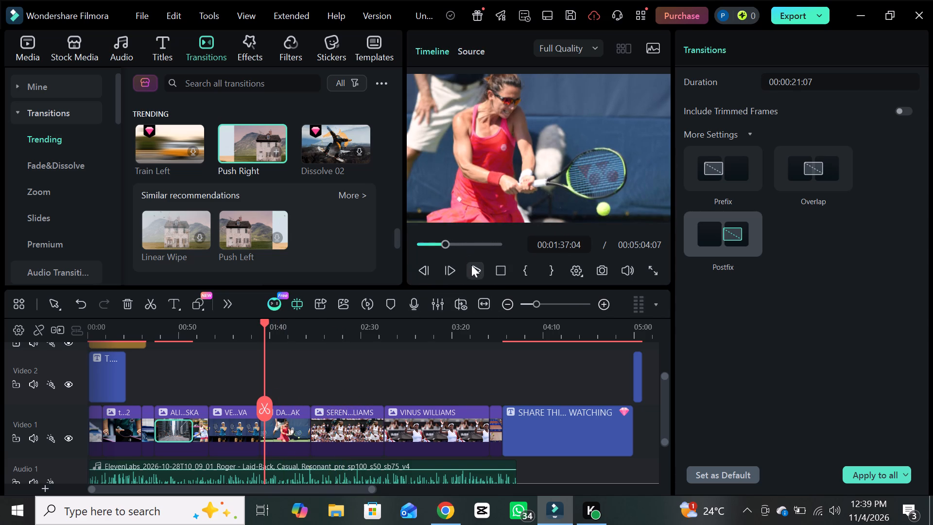
click(471, 265)
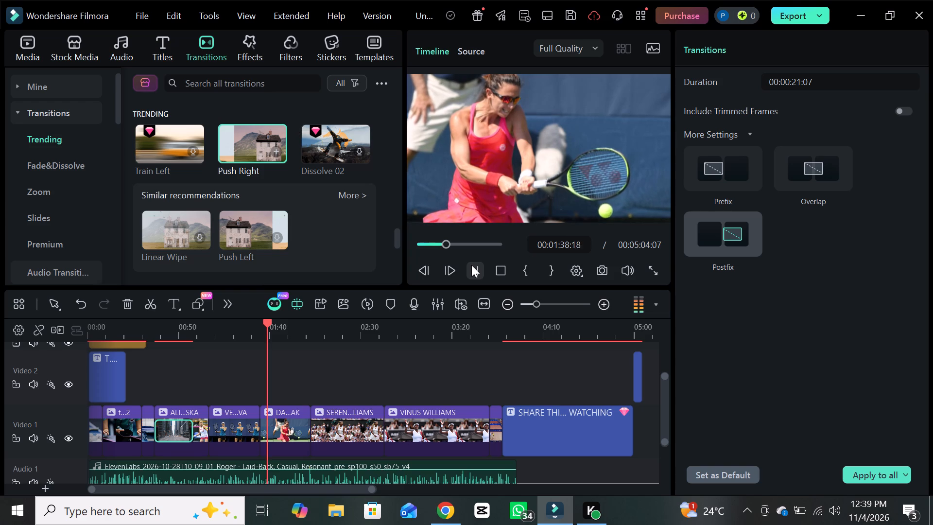
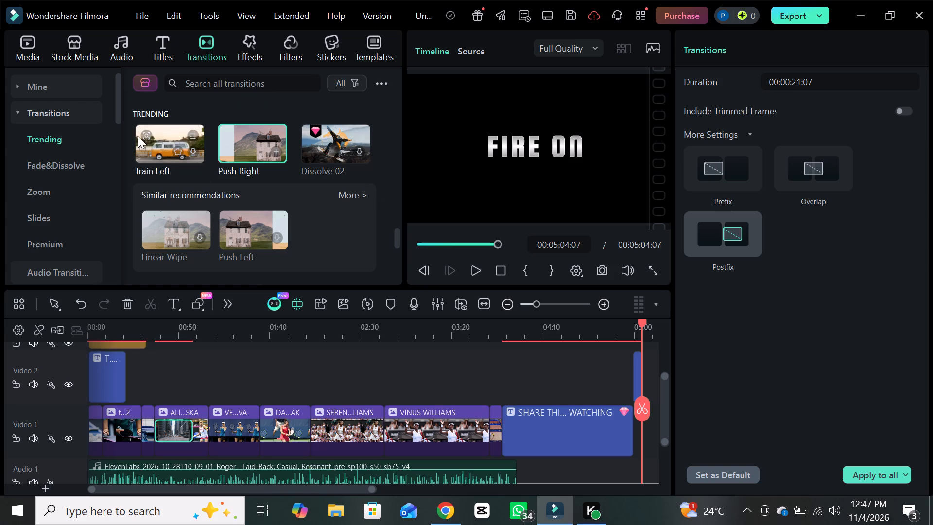
Open the personal transitions collection to view the saved favorites.
double_click(77, 90)
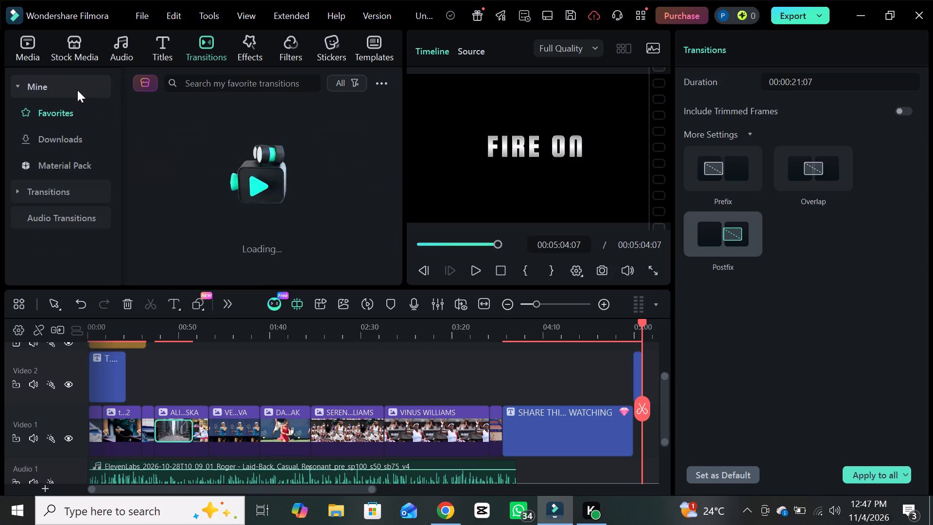
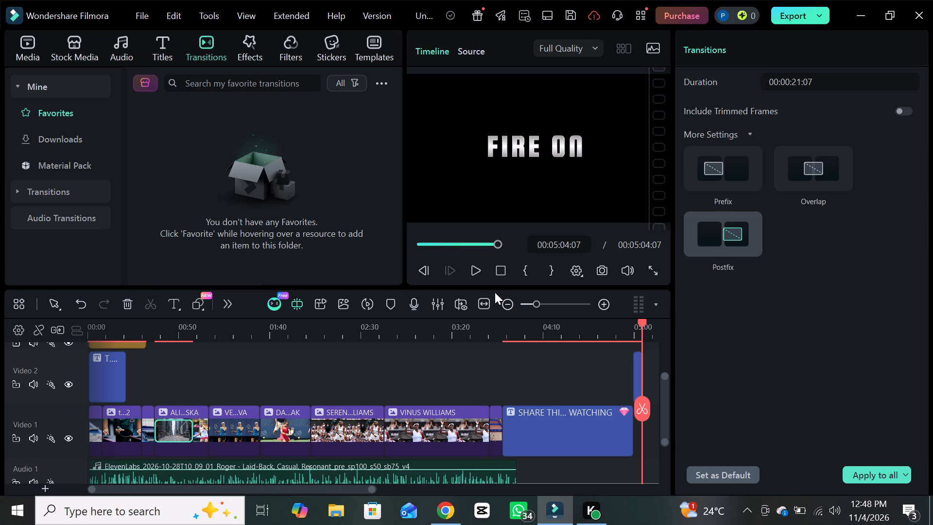
Move the playhead back from the end of the video to about 00:00:49 to preview the early player clip there.
click(464, 246)
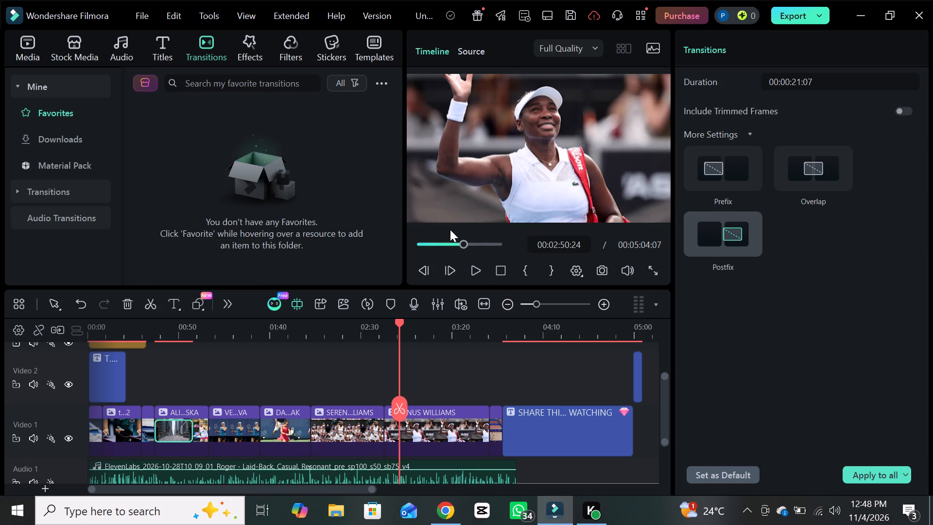
click(434, 245)
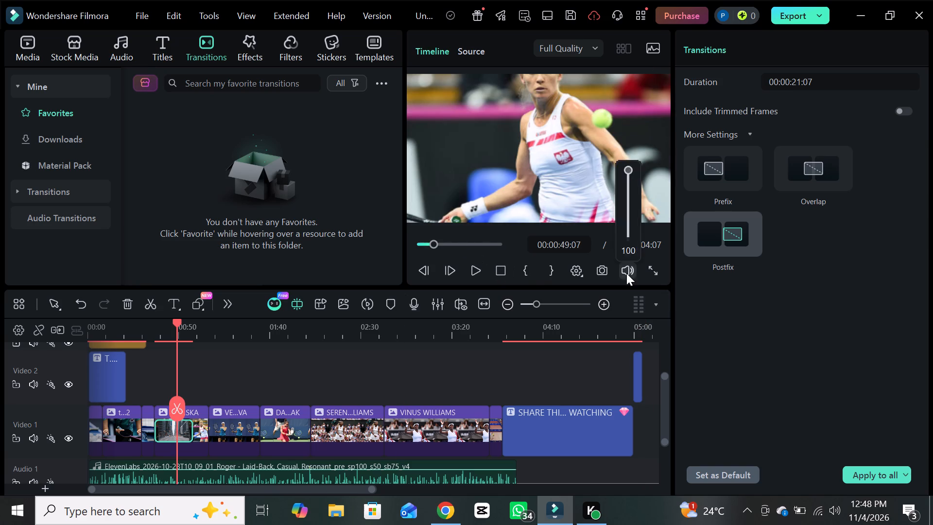
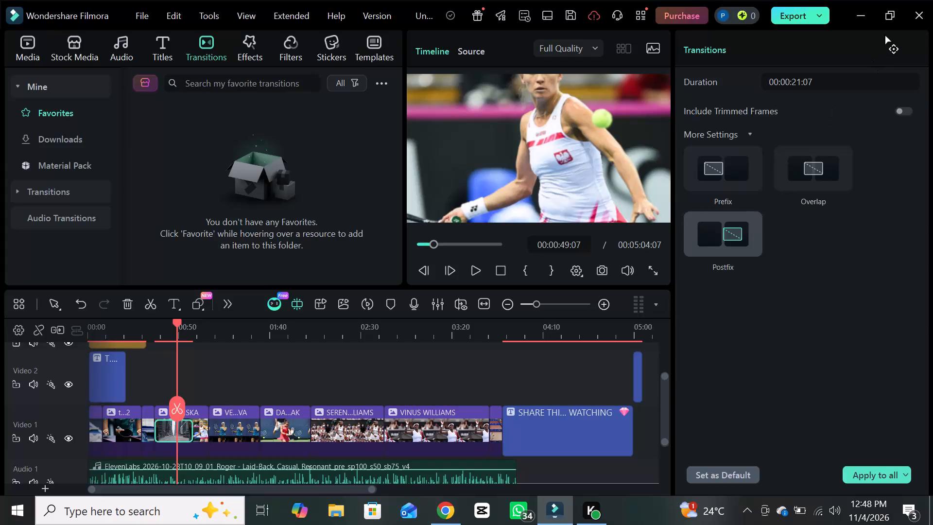
Start closing the video editor from the edited tennis players project.
click(924, 13)
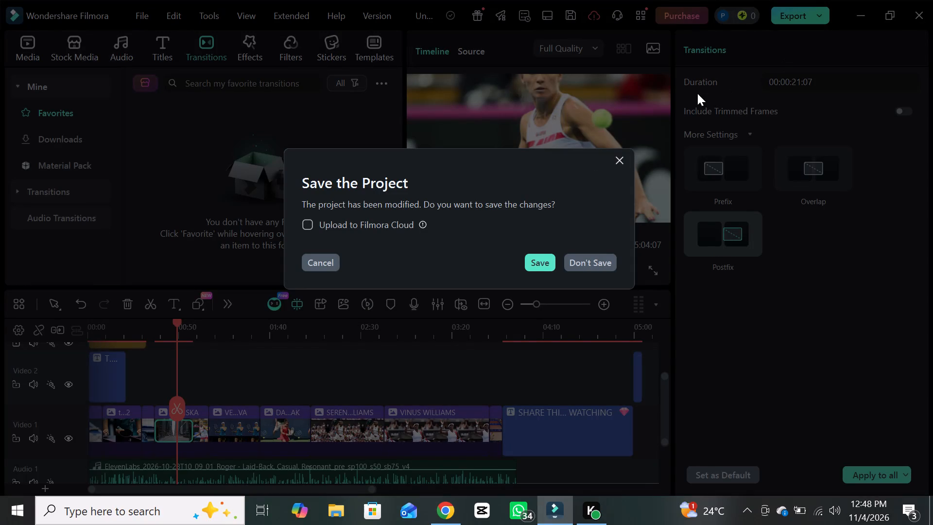
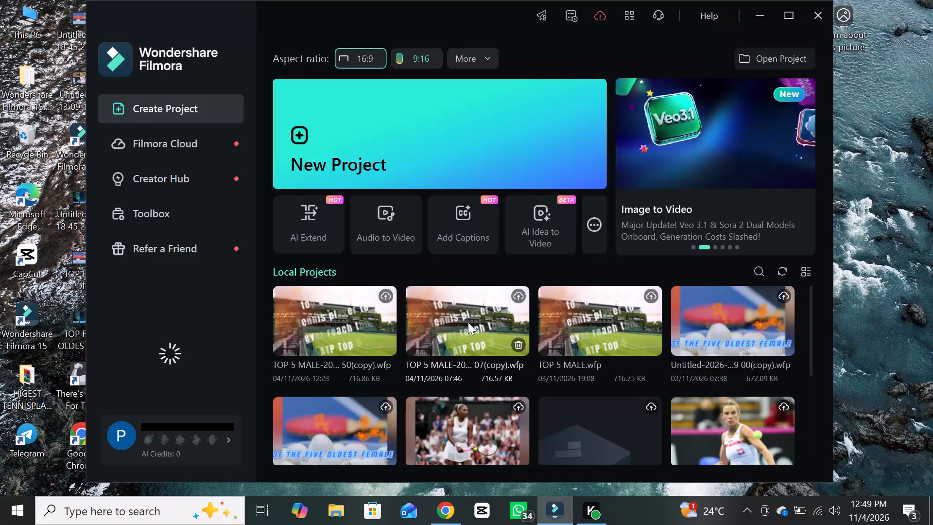
Create a new video project with the 16:9 aspect ratio.
double_click(400, 157)
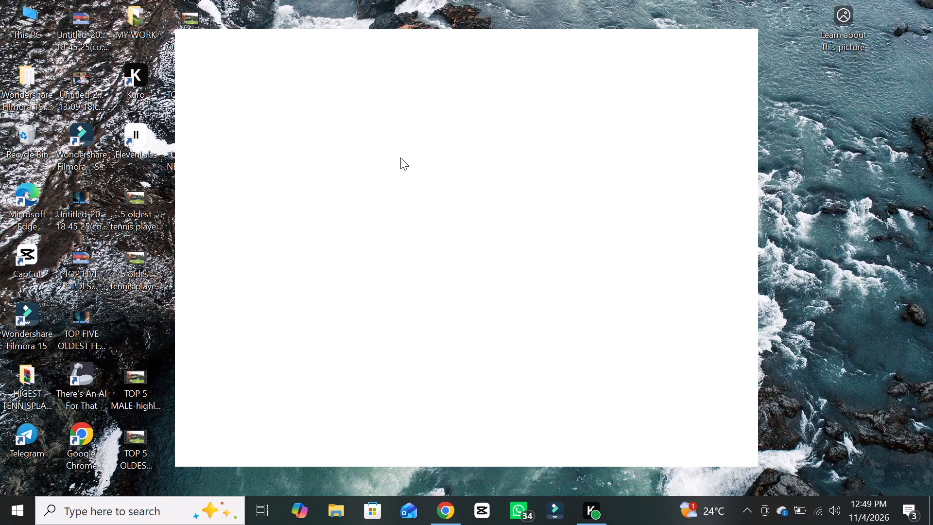